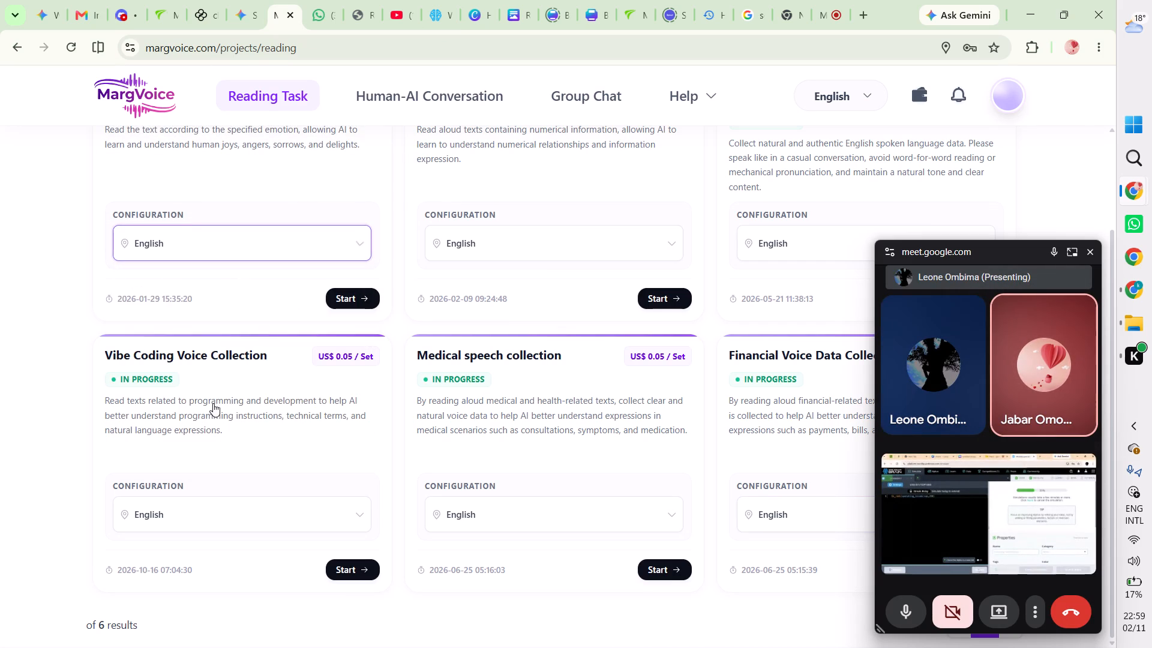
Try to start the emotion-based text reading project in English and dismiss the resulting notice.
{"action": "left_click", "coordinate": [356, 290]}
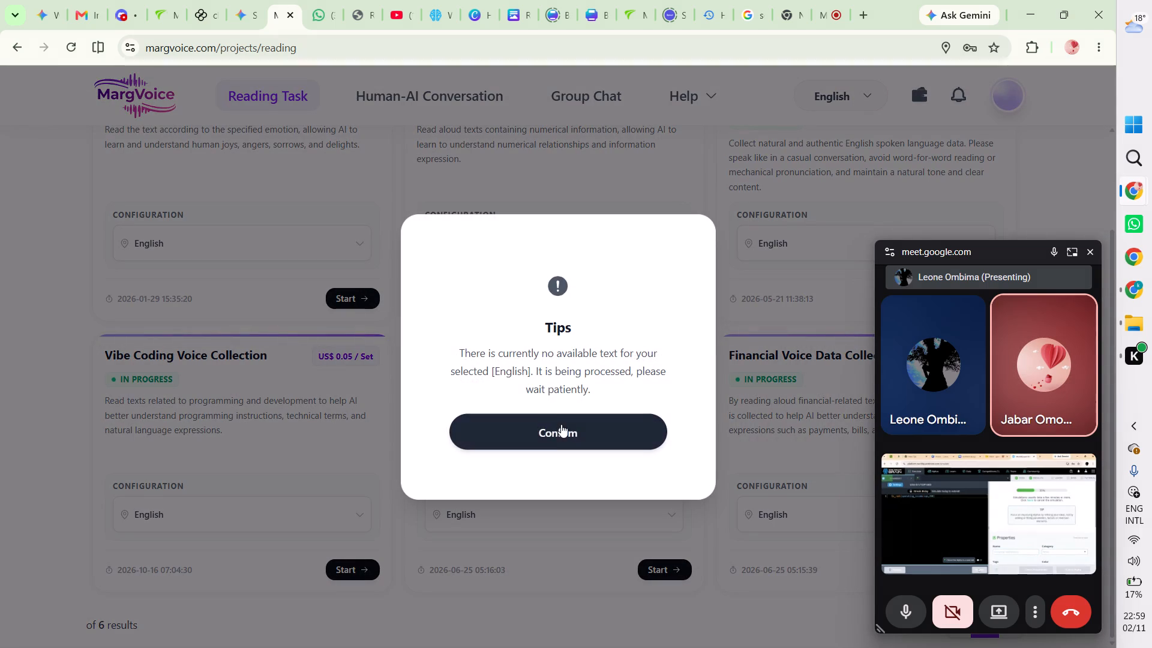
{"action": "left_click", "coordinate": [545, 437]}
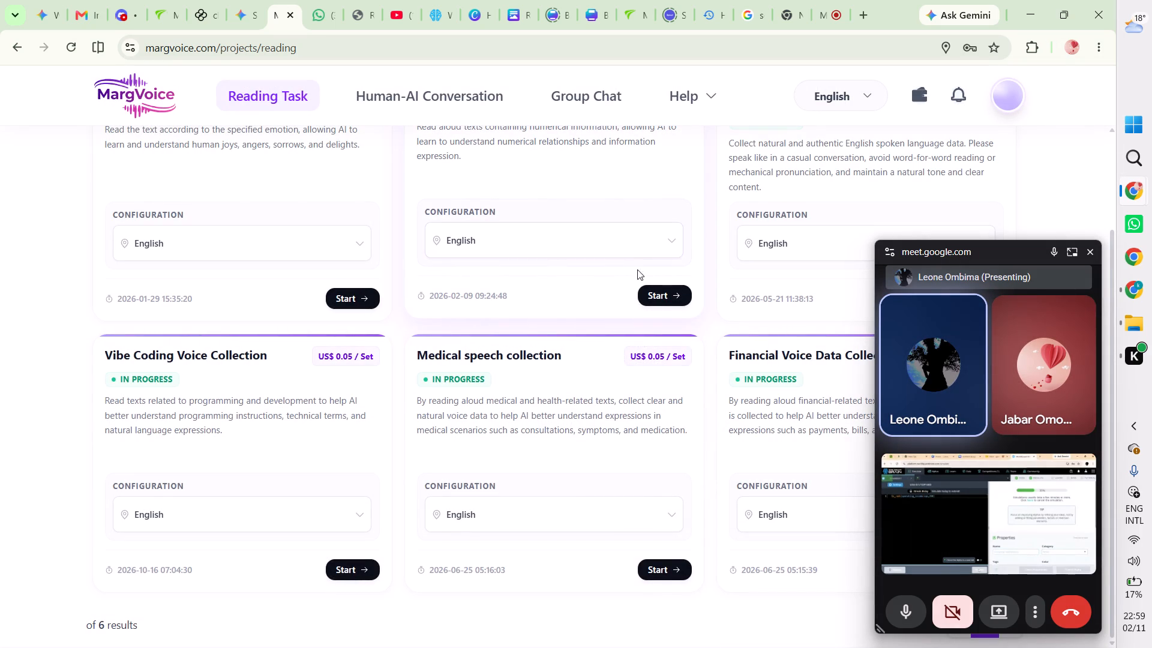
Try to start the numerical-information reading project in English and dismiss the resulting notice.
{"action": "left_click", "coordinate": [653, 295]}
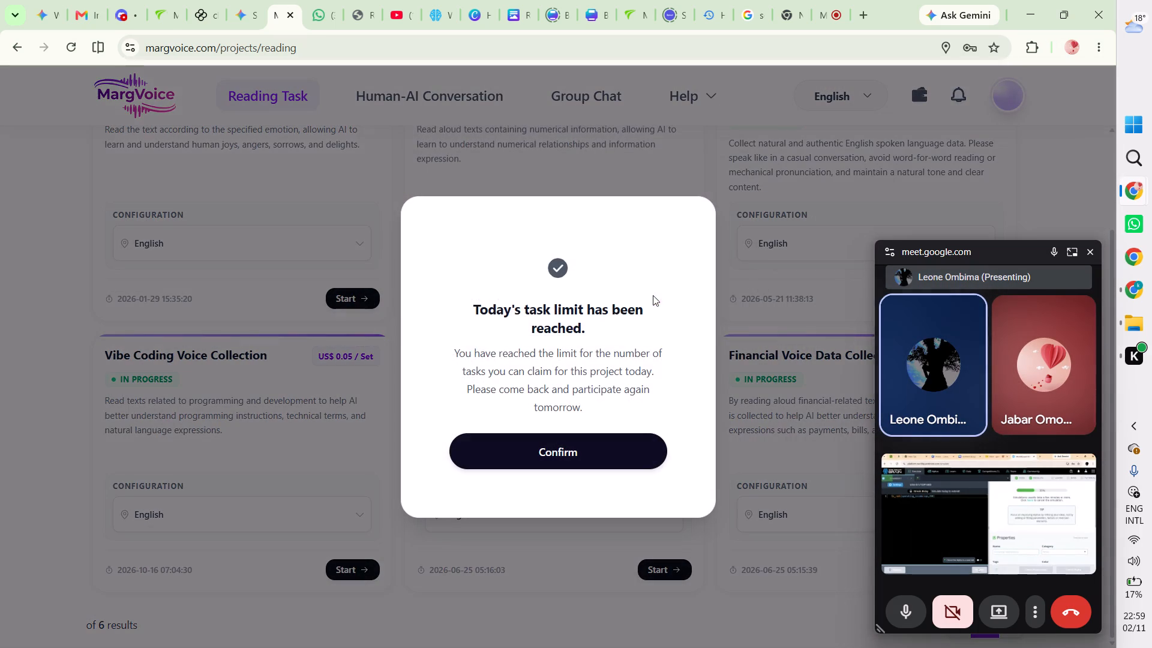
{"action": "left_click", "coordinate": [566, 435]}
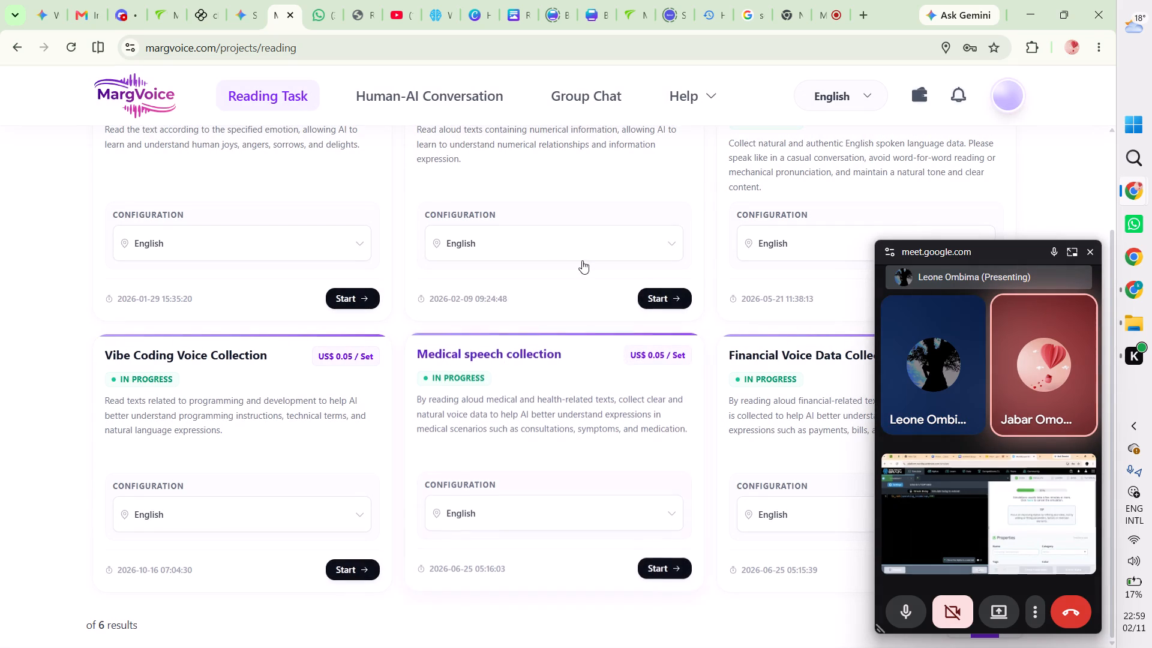
Set the numerical-information reading project's language to Swahili, try to start it, and dismiss the notice.
{"action": "left_click", "coordinate": [581, 250]}
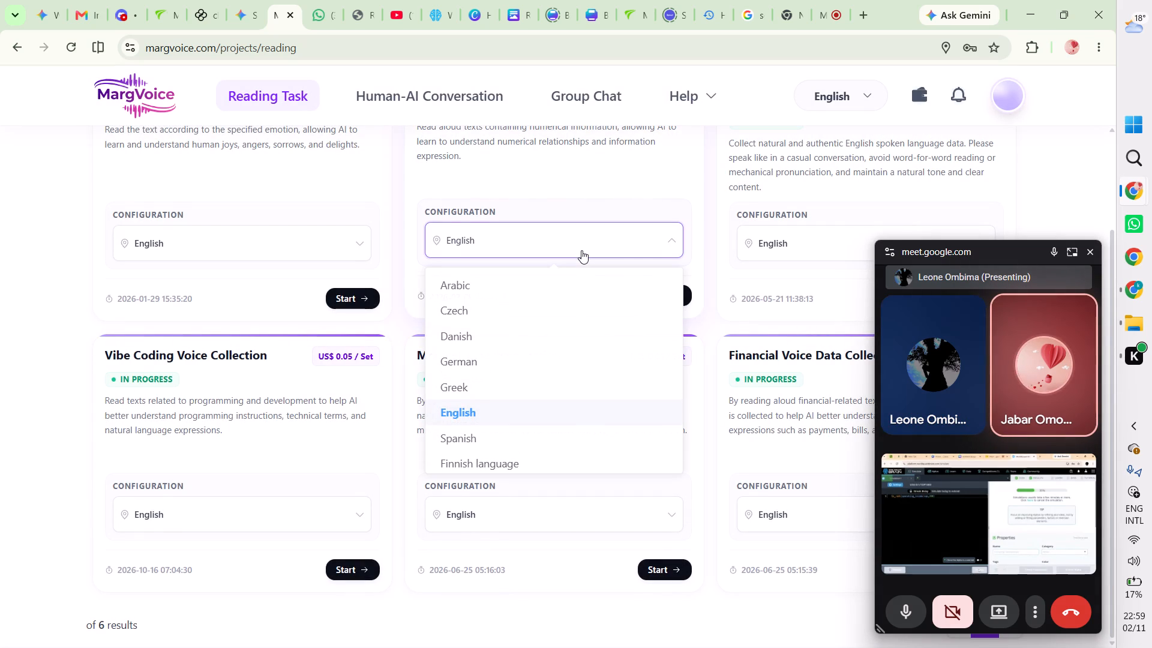
{"action": "scroll", "coordinate": [538, 371], "scroll_direction": "down", "scroll_amount": 3}
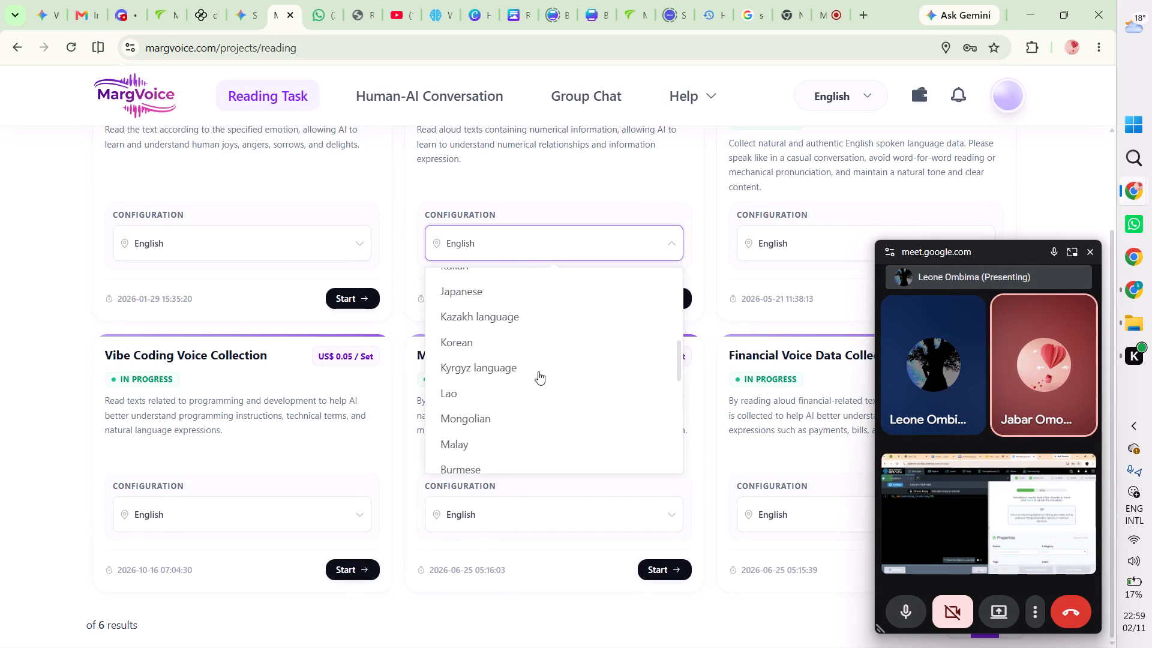
{"action": "scroll", "coordinate": [538, 371], "scroll_direction": "down", "scroll_amount": 1}
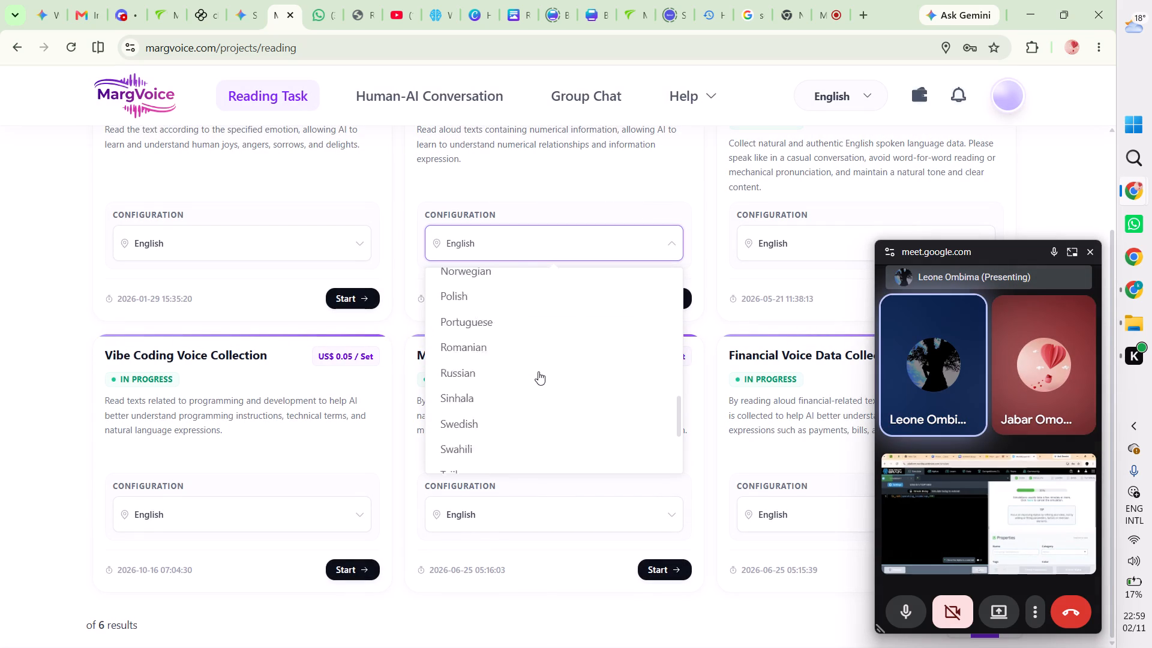
{"action": "left_click", "coordinate": [476, 410]}
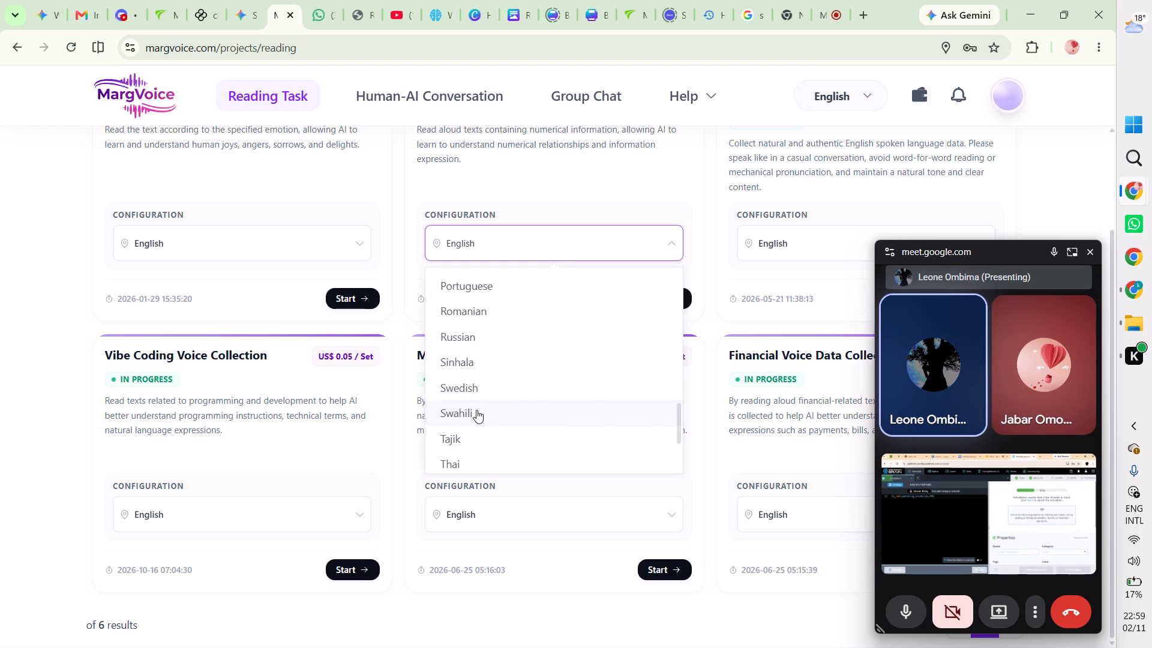
{"action": "left_click", "coordinate": [651, 293]}
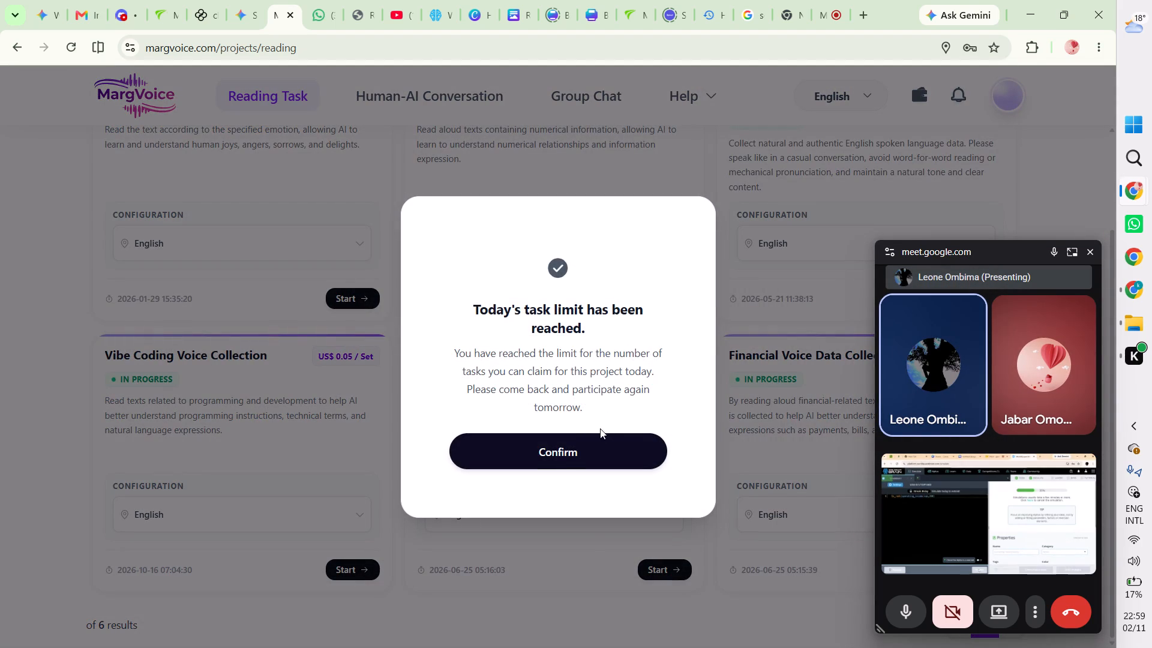
{"action": "left_click", "coordinate": [598, 441]}
Set the emotion-based reading project's language to Swahili, try to start it, and dismiss the notice.
{"action": "left_click", "coordinate": [335, 238]}
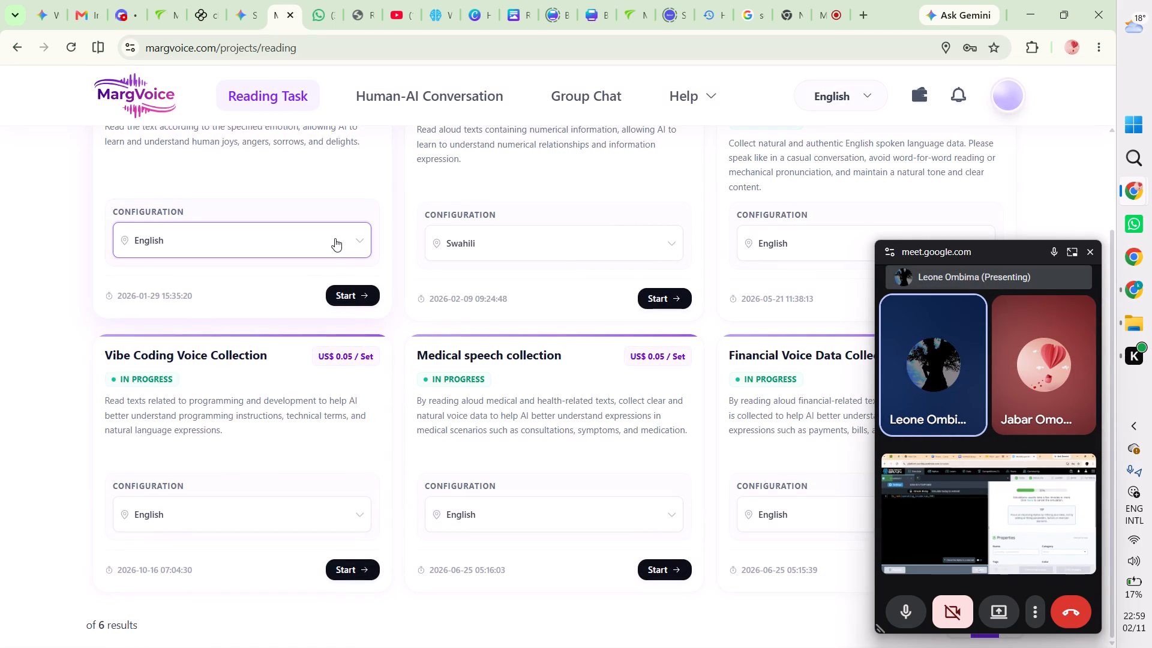
{"action": "scroll", "coordinate": [251, 403], "scroll_direction": "down", "scroll_amount": 1}
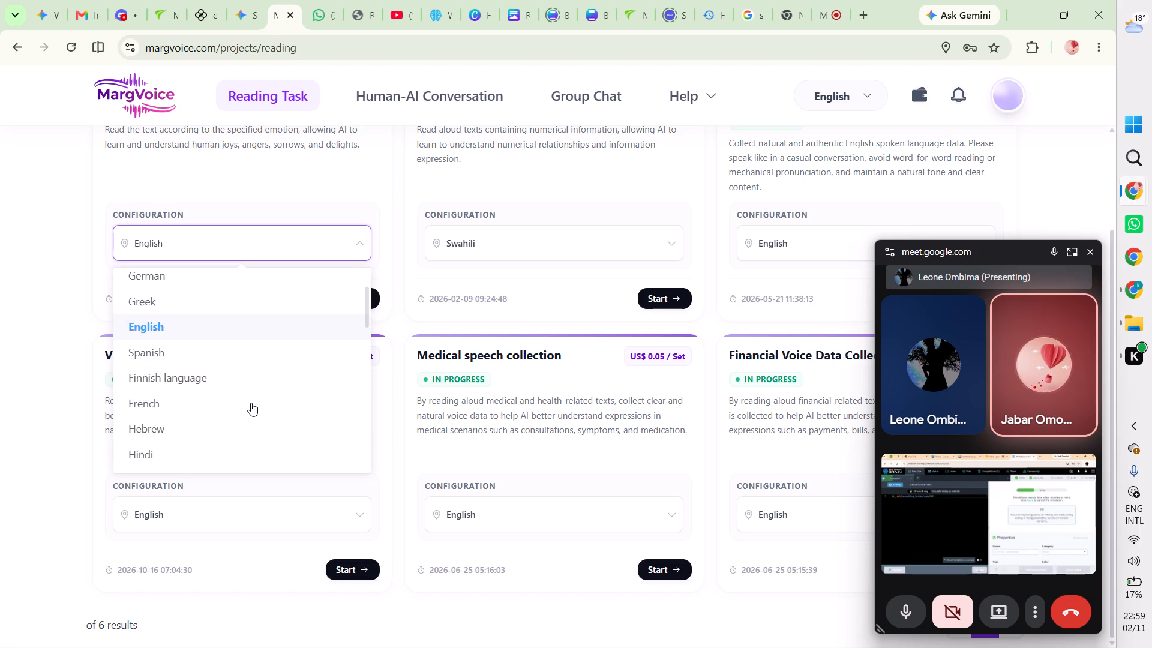
{"action": "scroll", "coordinate": [251, 403], "scroll_direction": "down", "scroll_amount": 3}
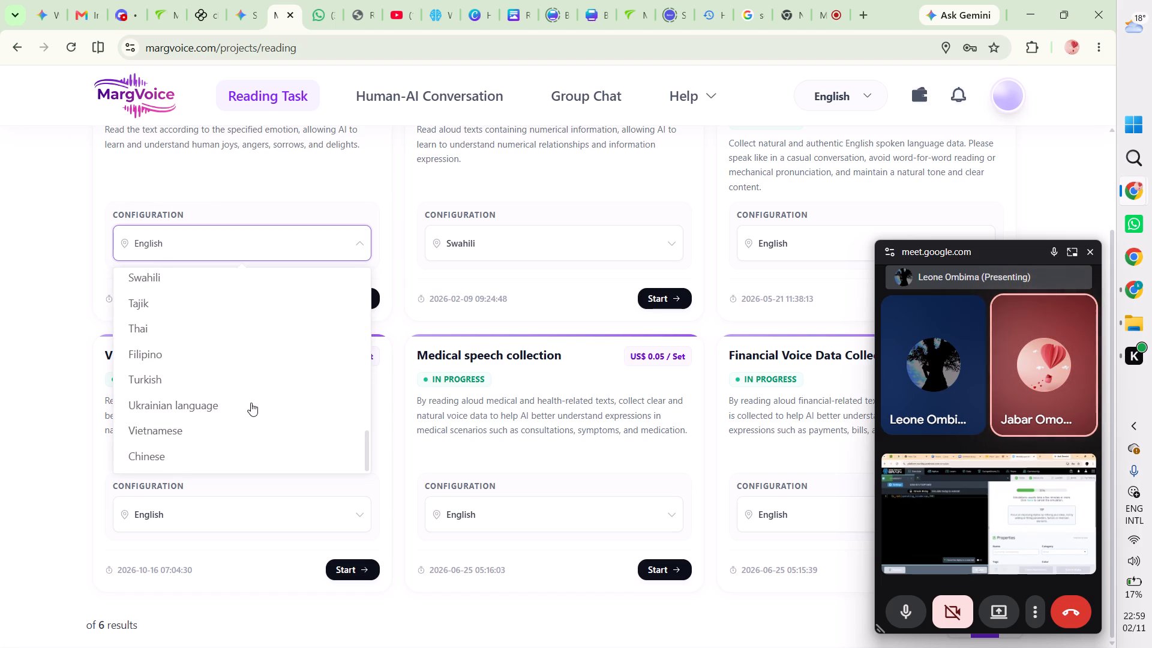
{"action": "scroll", "coordinate": [217, 364], "scroll_direction": "up", "scroll_amount": 1}
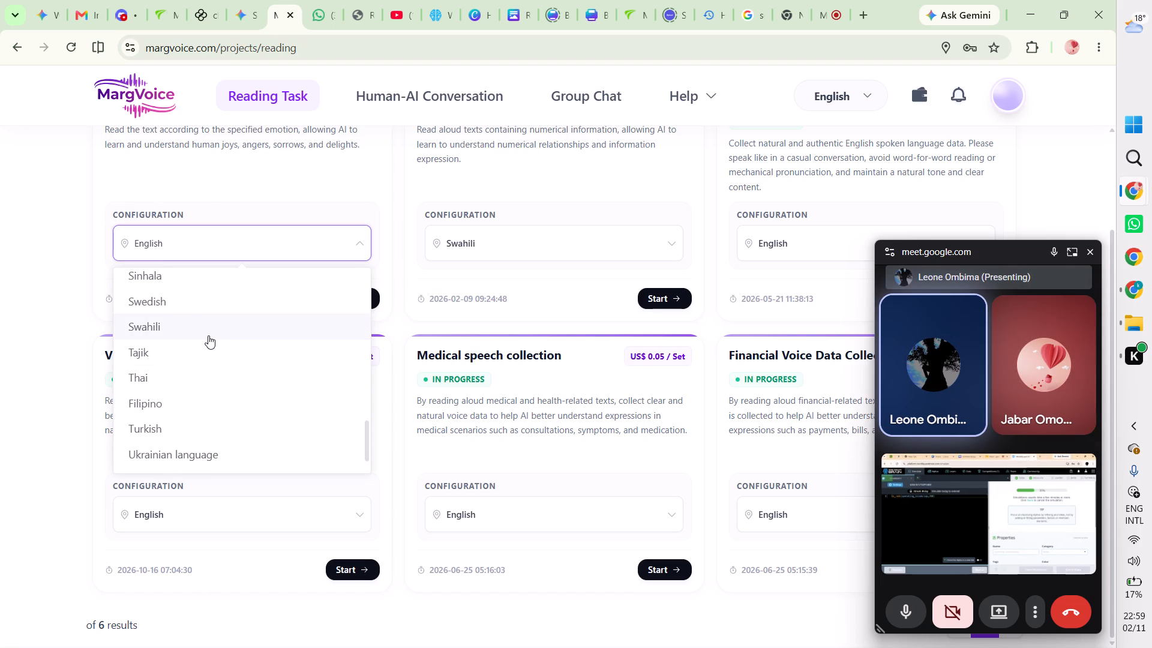
{"action": "left_click", "coordinate": [208, 335]}
{"action": "left_click", "coordinate": [346, 293]}
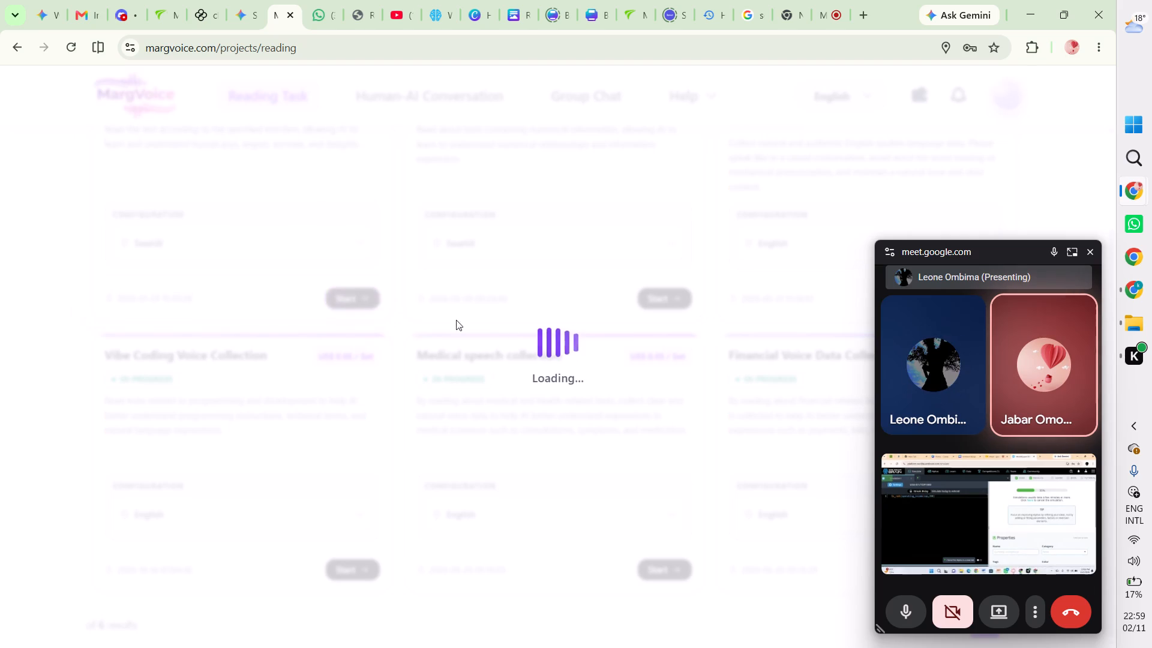
{"action": "scroll", "coordinate": [456, 320], "scroll_direction": "right", "scroll_amount": 1}
{"action": "left_click", "coordinate": [500, 441]}
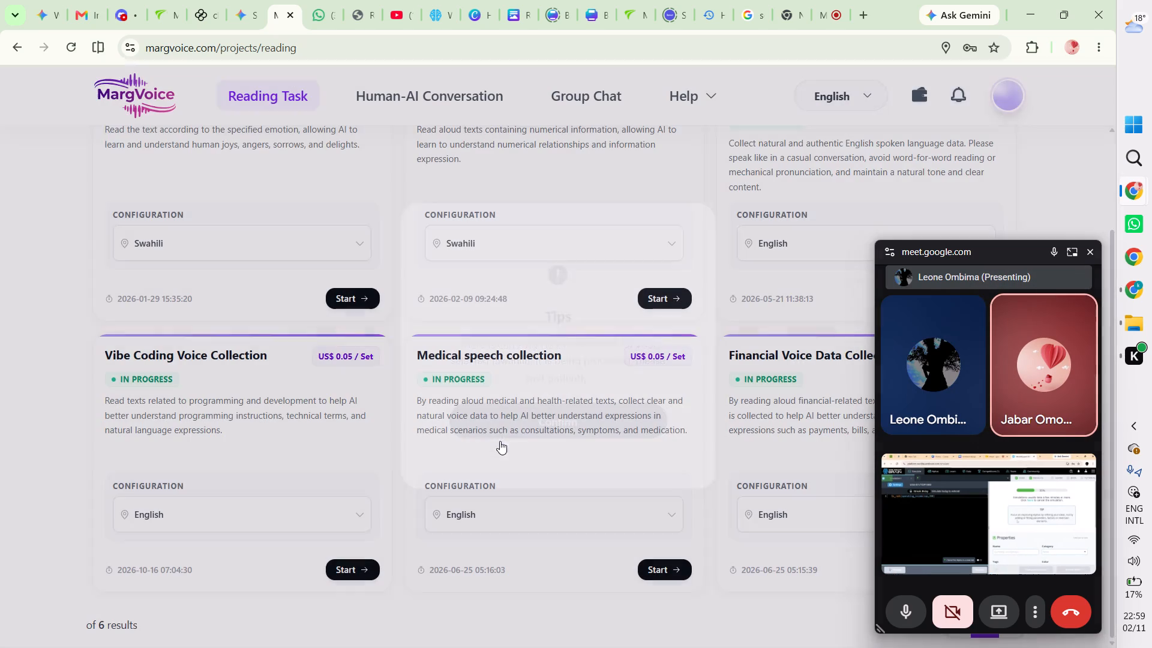
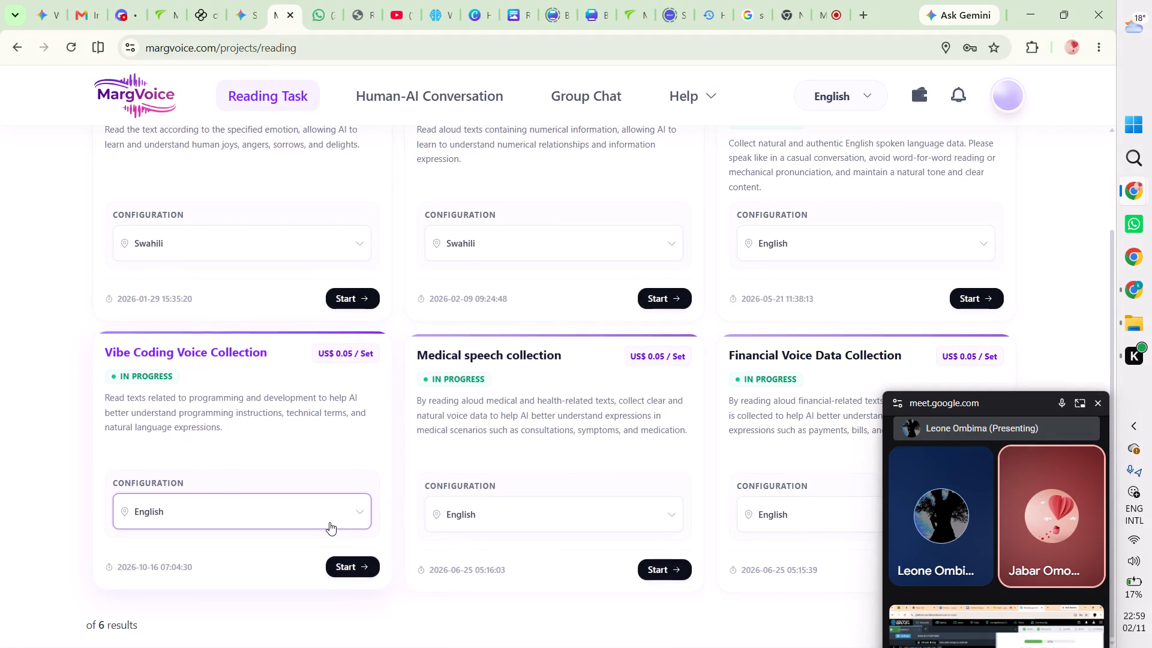
Try to start the Vibe Coding Voice Collection project in English and dismiss the resulting notice.
{"action": "left_click", "coordinate": [329, 522]}
{"action": "left_click", "coordinate": [329, 522]}
{"action": "left_click", "coordinate": [353, 562]}
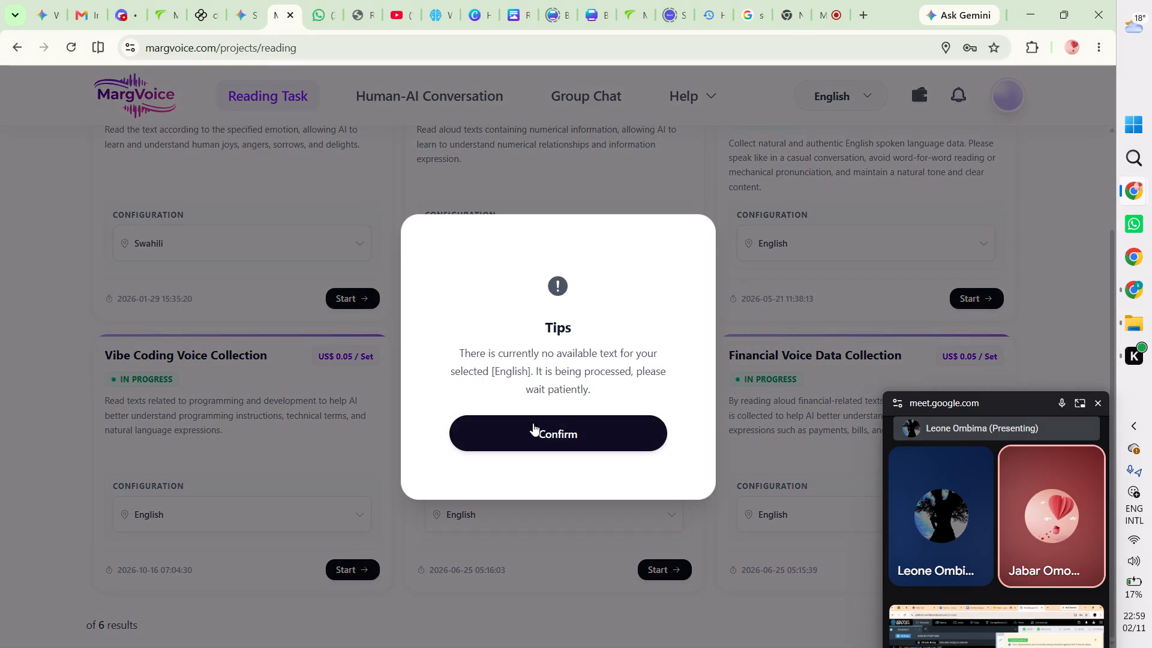
{"action": "left_click", "coordinate": [559, 426]}
{"action": "left_click", "coordinate": [539, 513]}
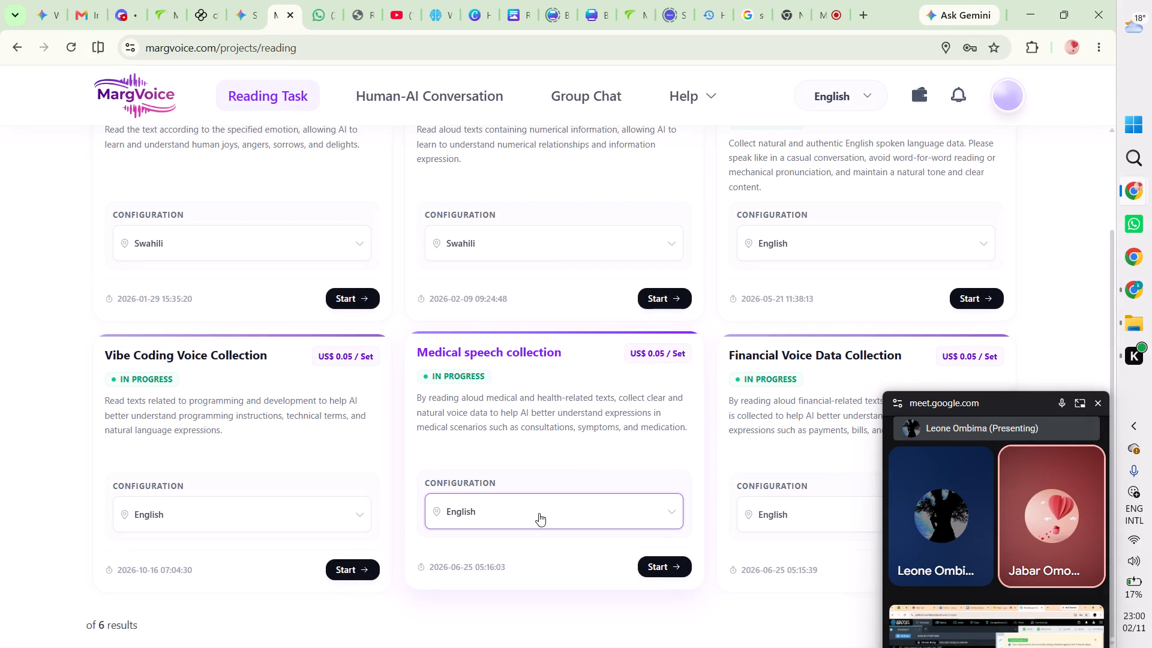
{"action": "left_click", "coordinate": [539, 513]}
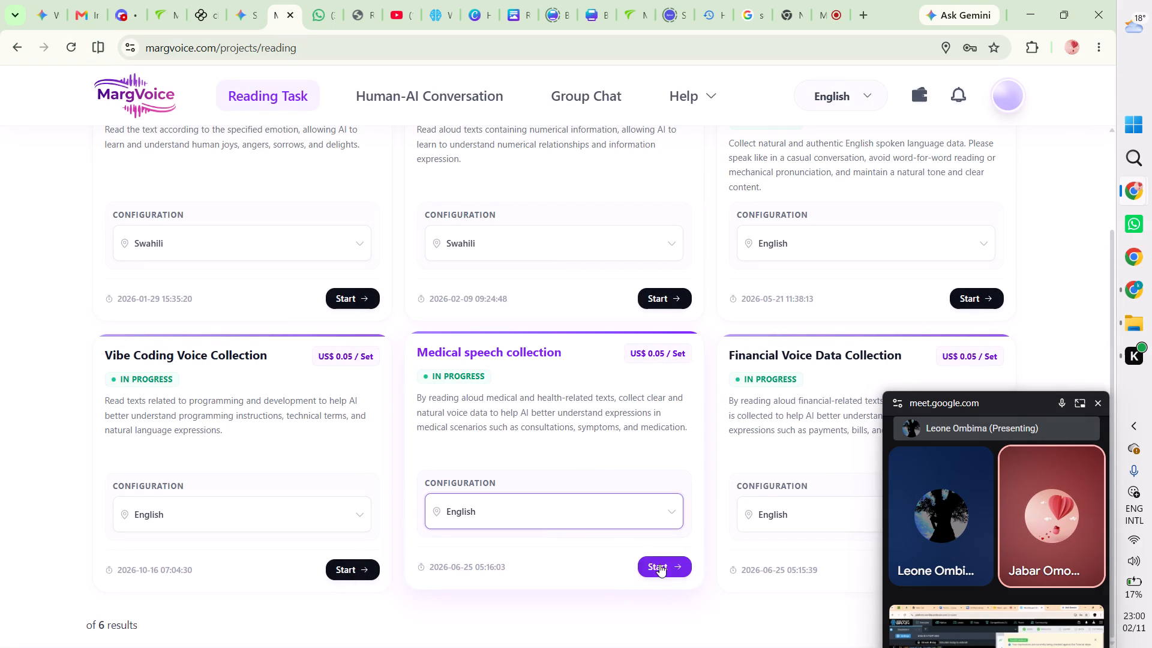
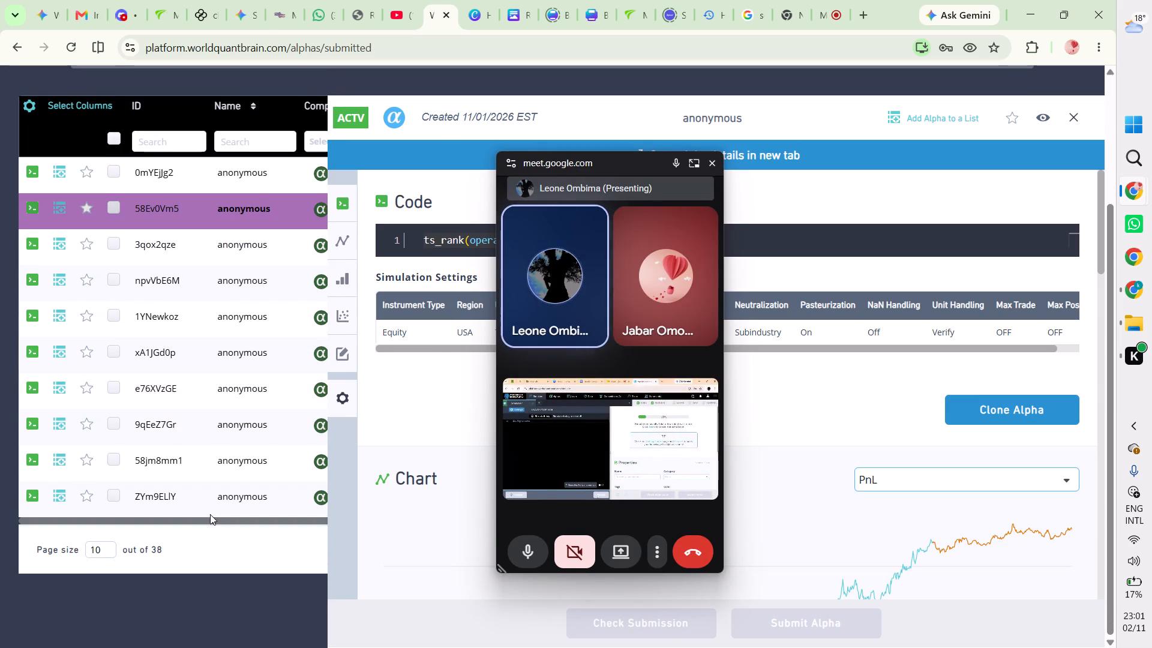
Examine the details of submitted alphas 58jm8mm1 and ZYm9ELlY, including their code and simulation settings, and close the details view.
{"action": "left_click", "coordinate": [157, 547]}
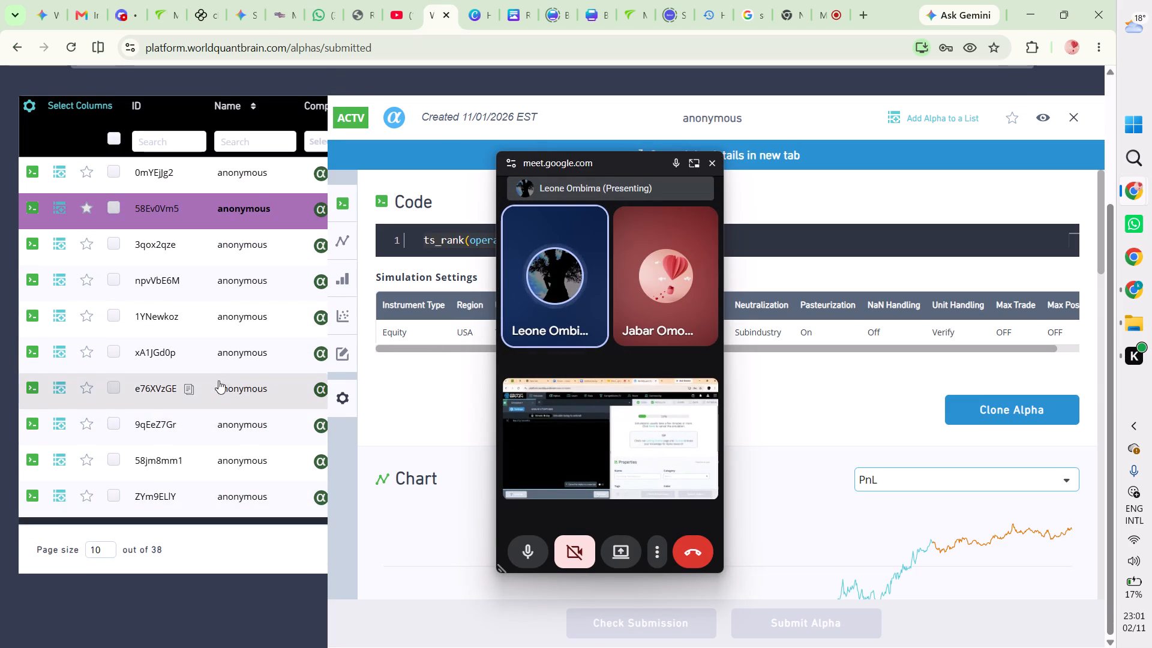
{"action": "left_click", "coordinate": [200, 477]}
{"action": "triple_click", "coordinate": [196, 492]}
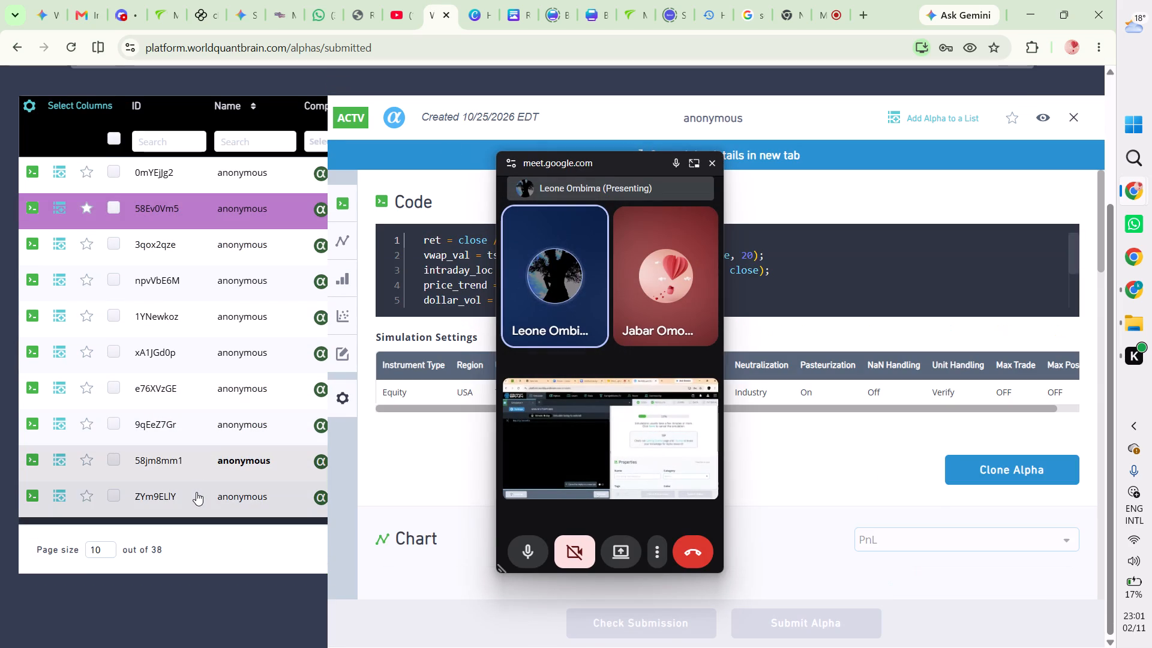
{"action": "left_click", "coordinate": [161, 501]}
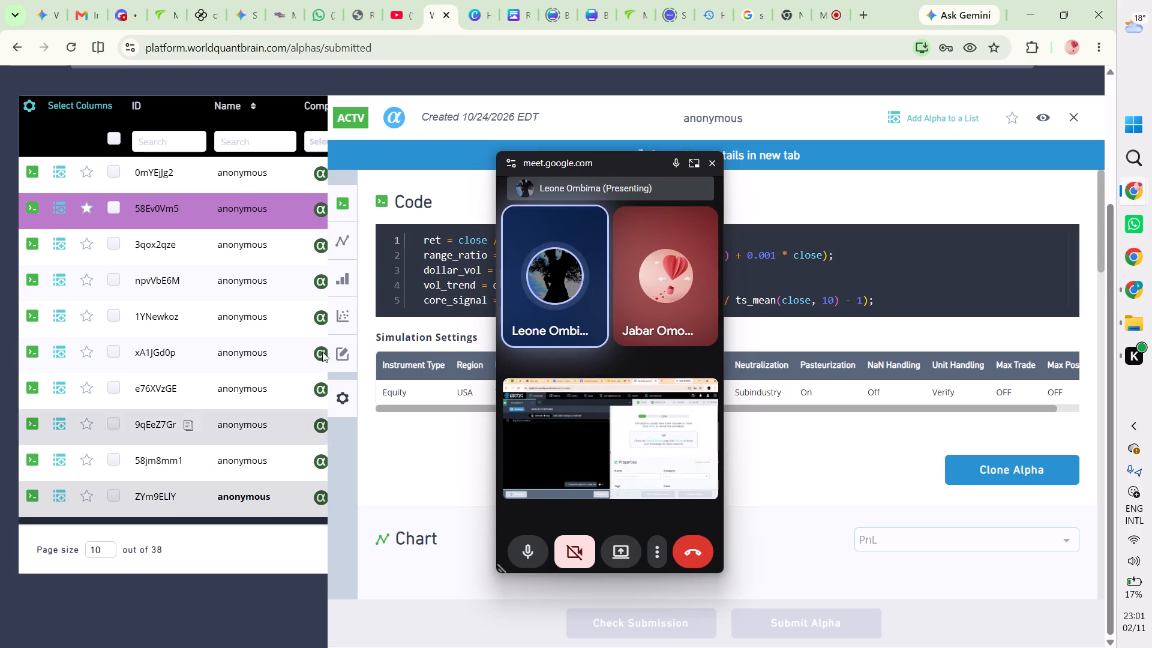
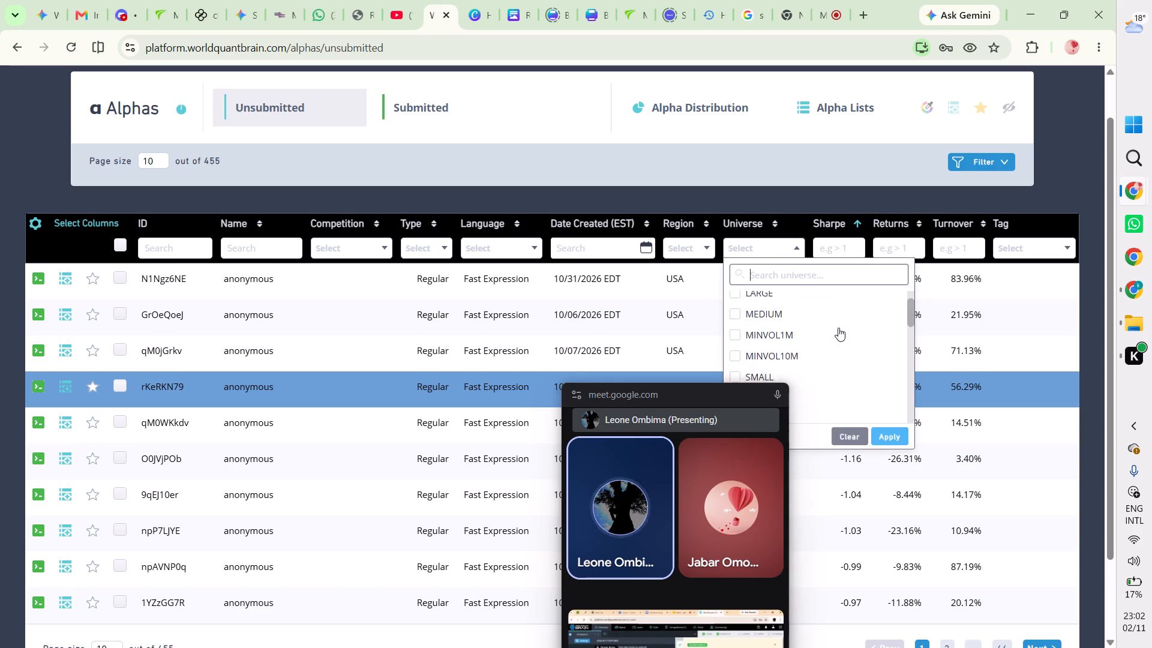
Filter the unsubmitted alphas by the TOP1000 universe.
{"action": "scroll", "coordinate": [838, 328], "scroll_direction": "down", "scroll_amount": 4}
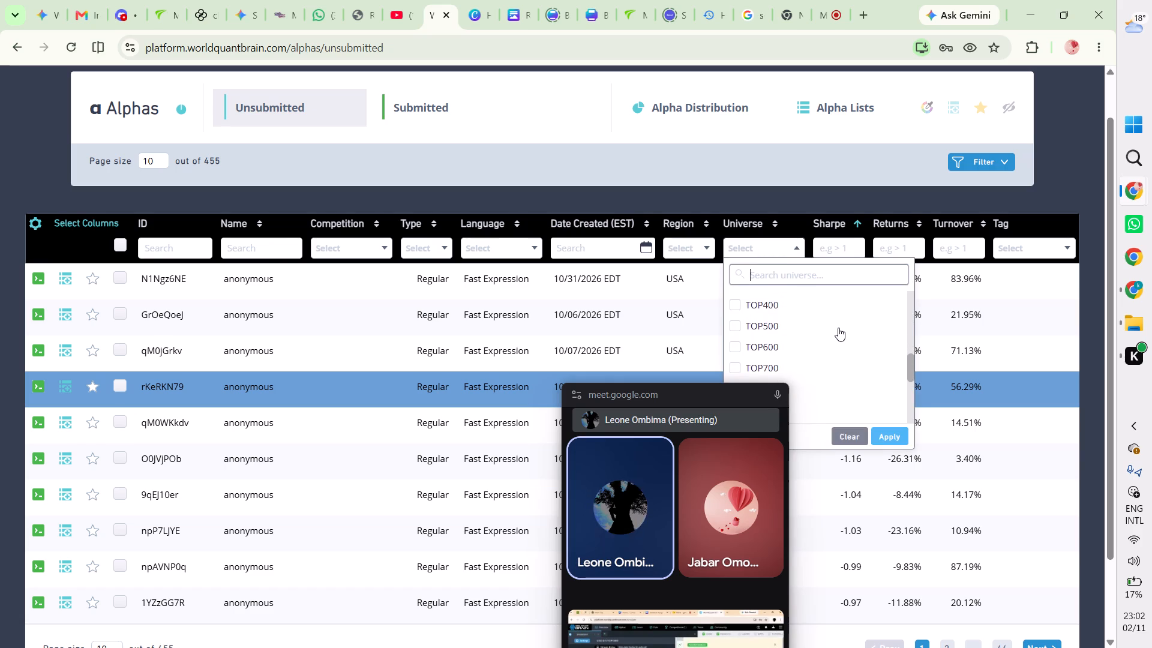
{"action": "scroll", "coordinate": [838, 328], "scroll_direction": "down", "scroll_amount": 1}
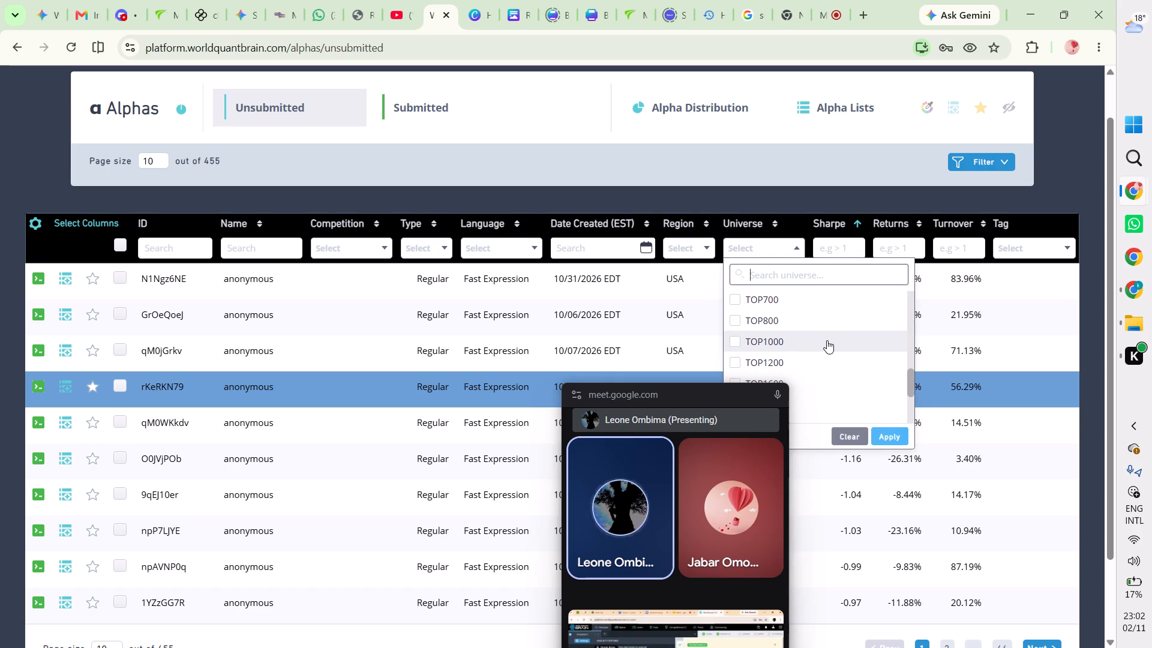
{"action": "left_click", "coordinate": [827, 340]}
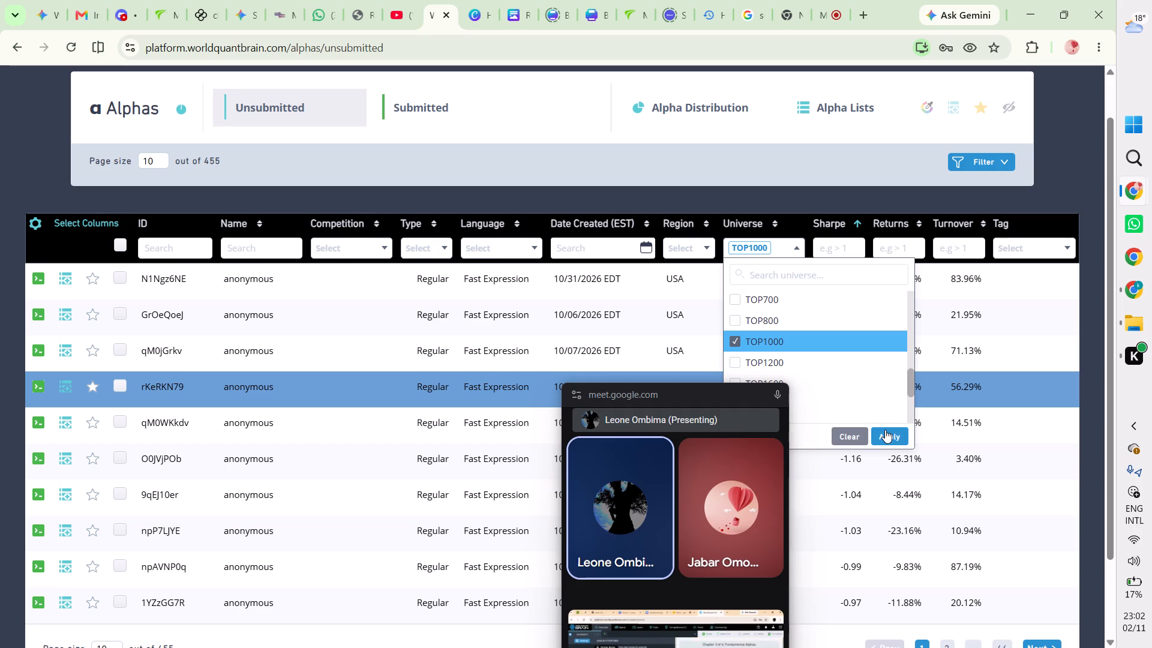
{"action": "left_click", "coordinate": [885, 430]}
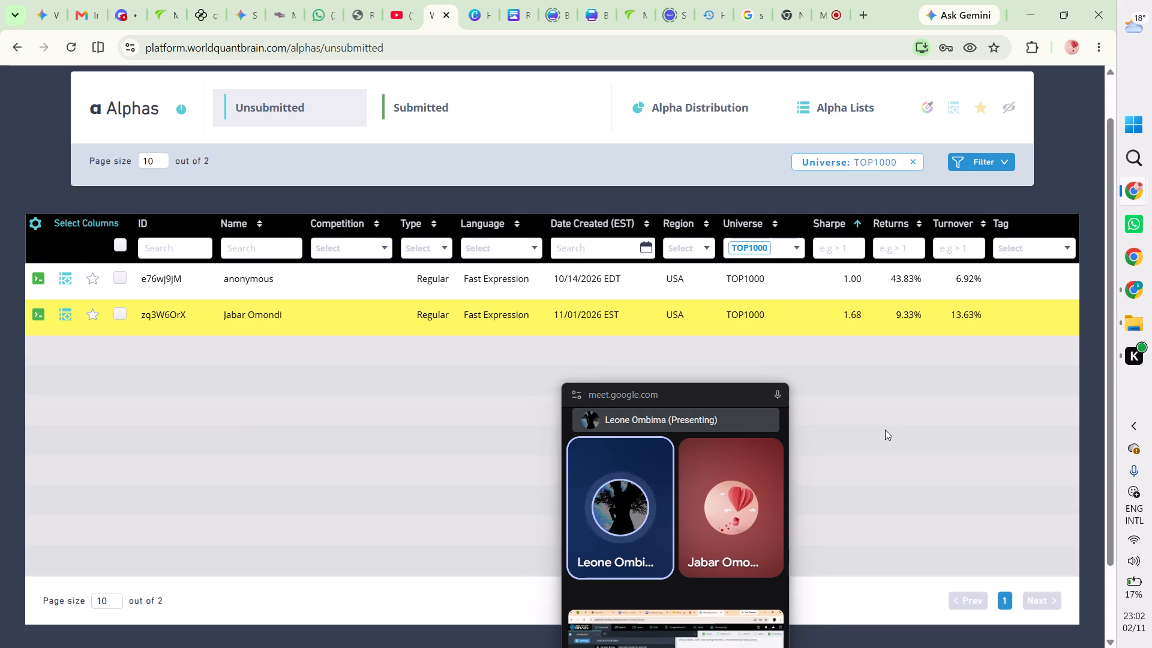
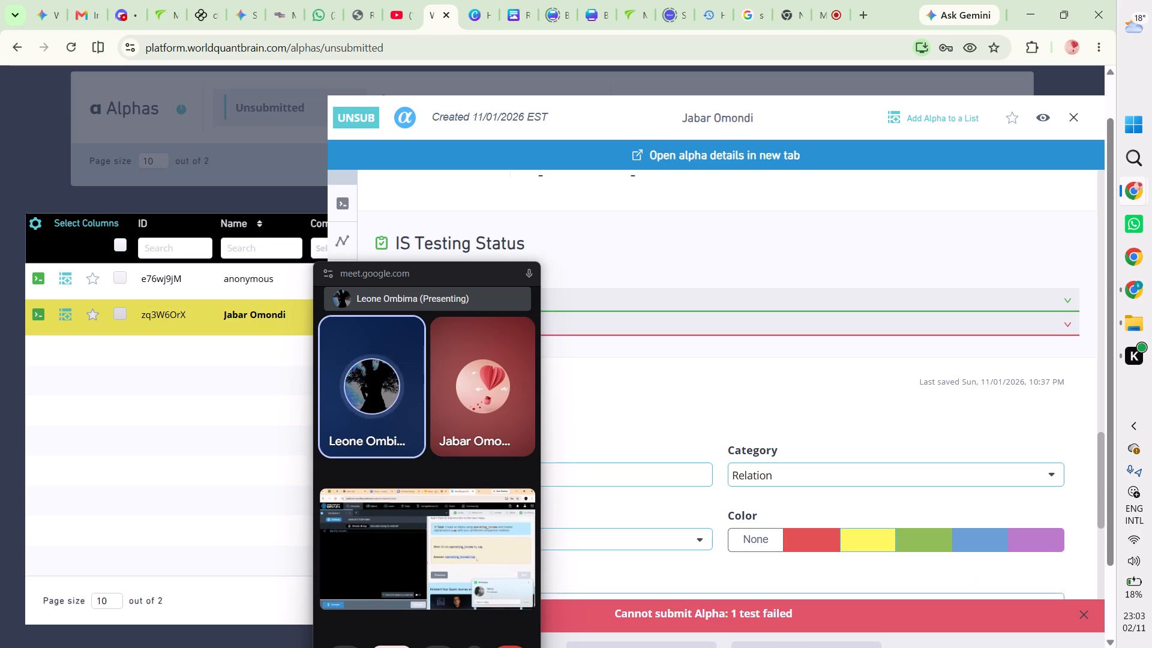
Examine the IS Testing Status, properties and yearly IS Summary of unsubmitted alpha zq3W6OrX.
{"action": "scroll", "coordinate": [679, 467], "scroll_direction": "up", "scroll_amount": 2}
{"action": "scroll", "coordinate": [679, 467], "scroll_direction": "down", "scroll_amount": 2}
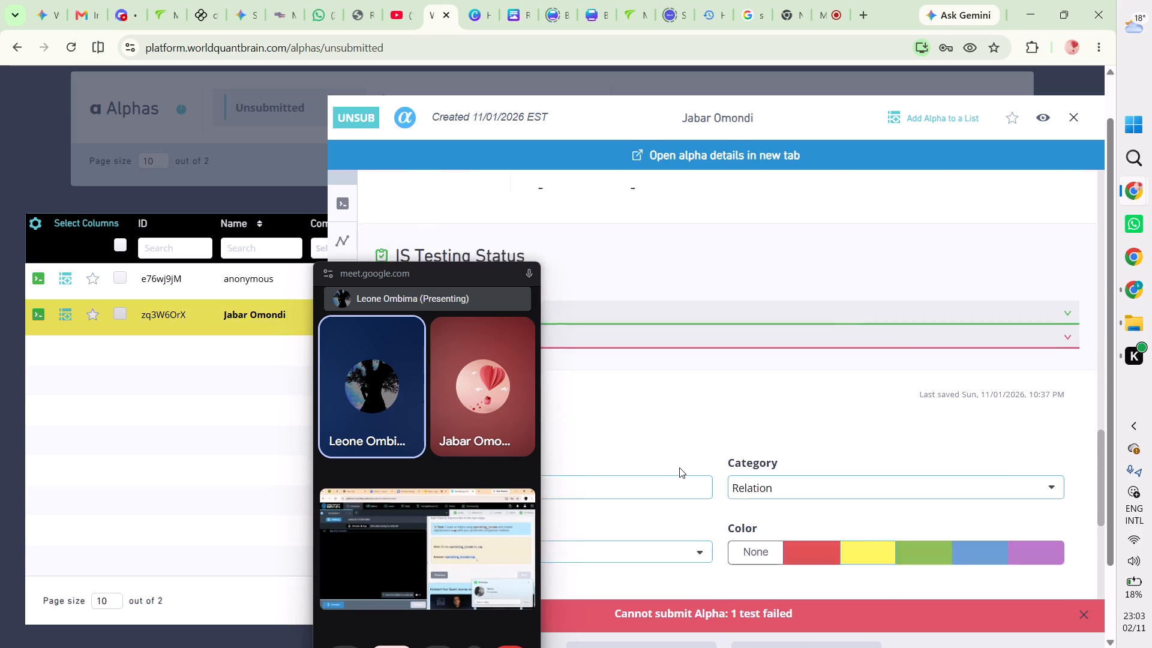
{"action": "scroll", "coordinate": [679, 467], "scroll_direction": "down", "scroll_amount": 2}
{"action": "scroll", "coordinate": [679, 467], "scroll_direction": "up", "scroll_amount": 7}
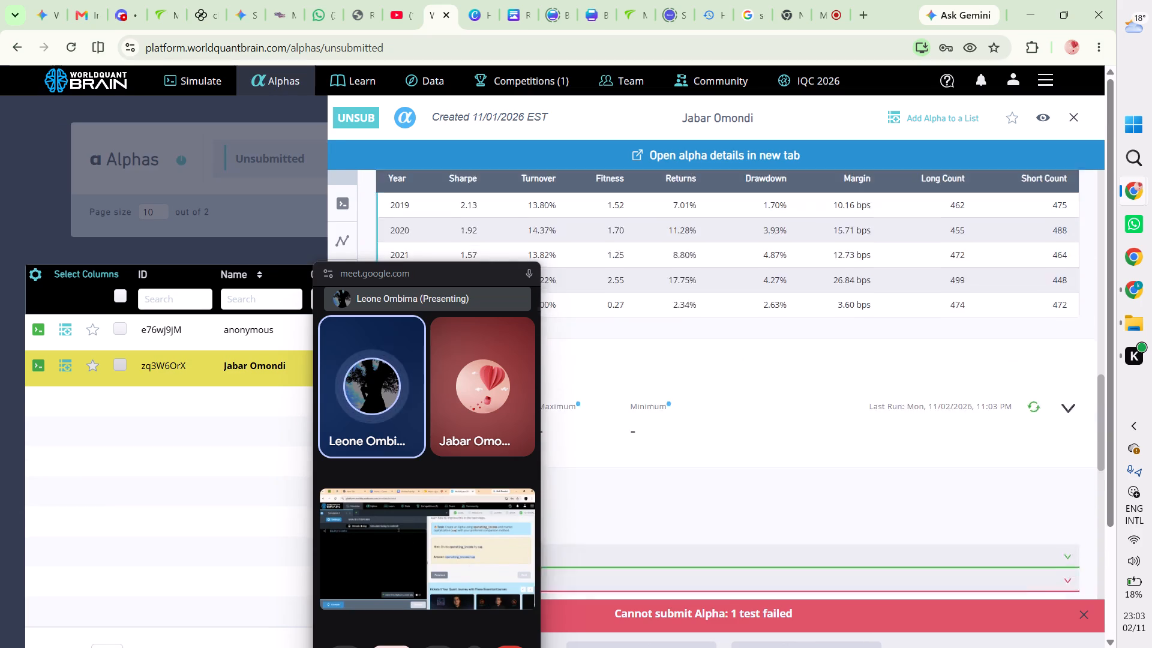
{"action": "scroll", "coordinate": [679, 467], "scroll_direction": "up", "scroll_amount": 4}
{"action": "scroll", "coordinate": [679, 467], "scroll_direction": "down", "scroll_amount": 1}
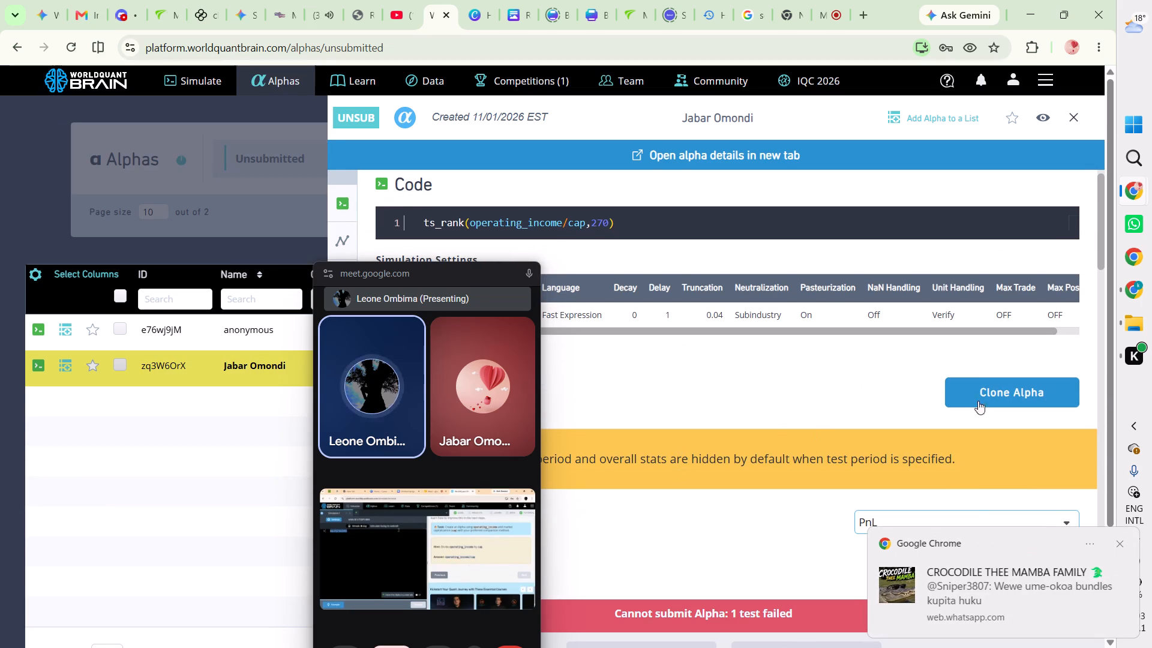
Clone alpha zq3W6OrX into a new simulation and look over its code and properties.
{"action": "left_click", "coordinate": [996, 393]}
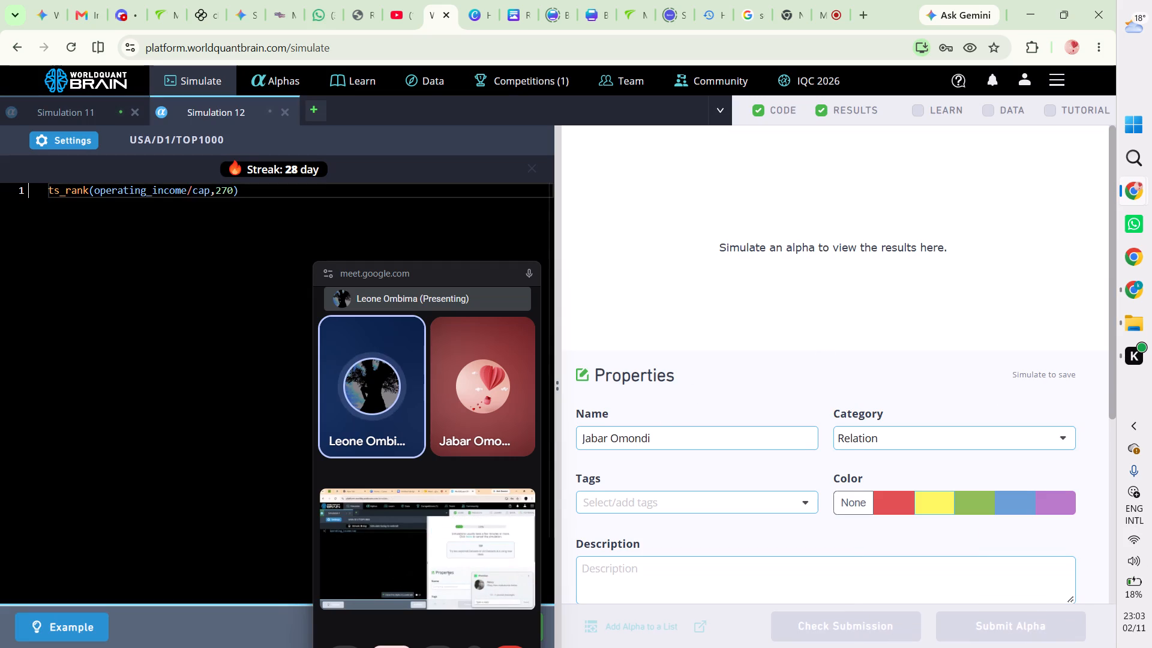
{"action": "scroll", "coordinate": [656, 359], "scroll_direction": "up", "scroll_amount": 1}
{"action": "scroll", "coordinate": [656, 359], "scroll_direction": "down", "scroll_amount": 1}
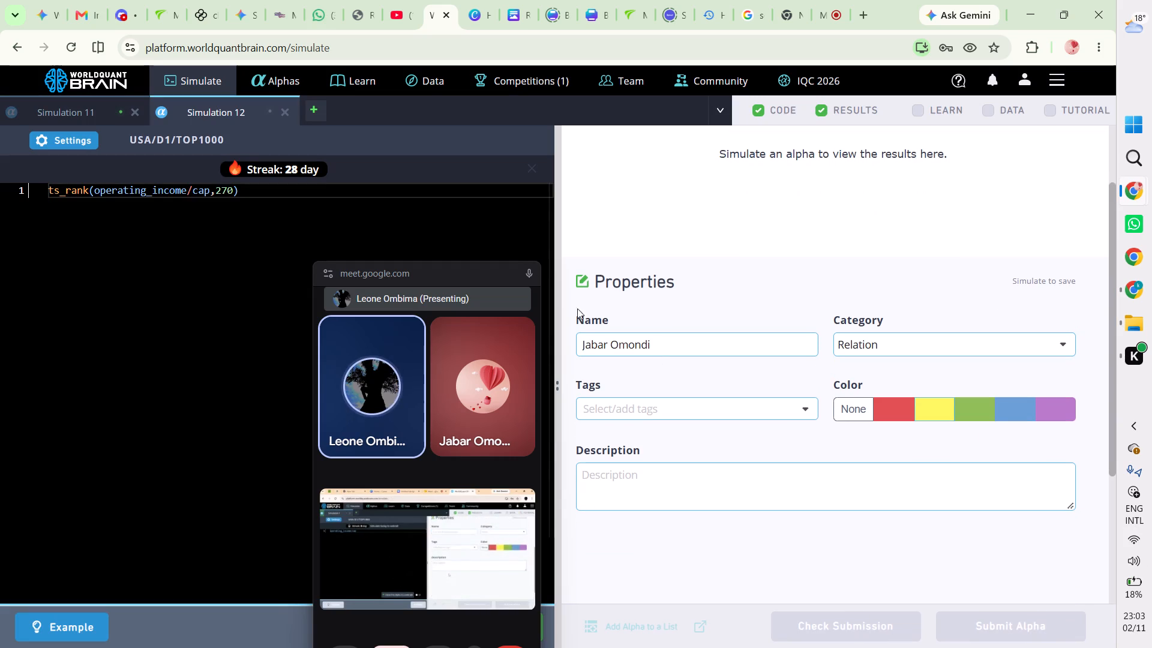
Change the neutralization of the cloned simulation to Industry in its simulation settings.
{"action": "left_click", "coordinate": [78, 137]}
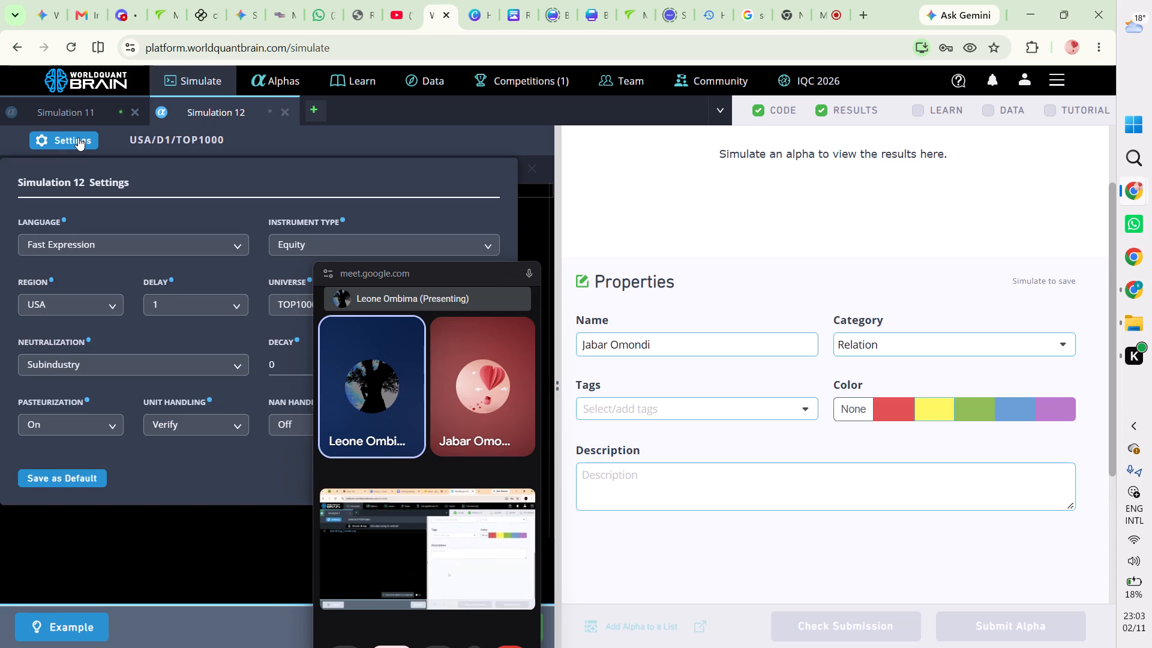
{"action": "left_click", "coordinate": [155, 363]}
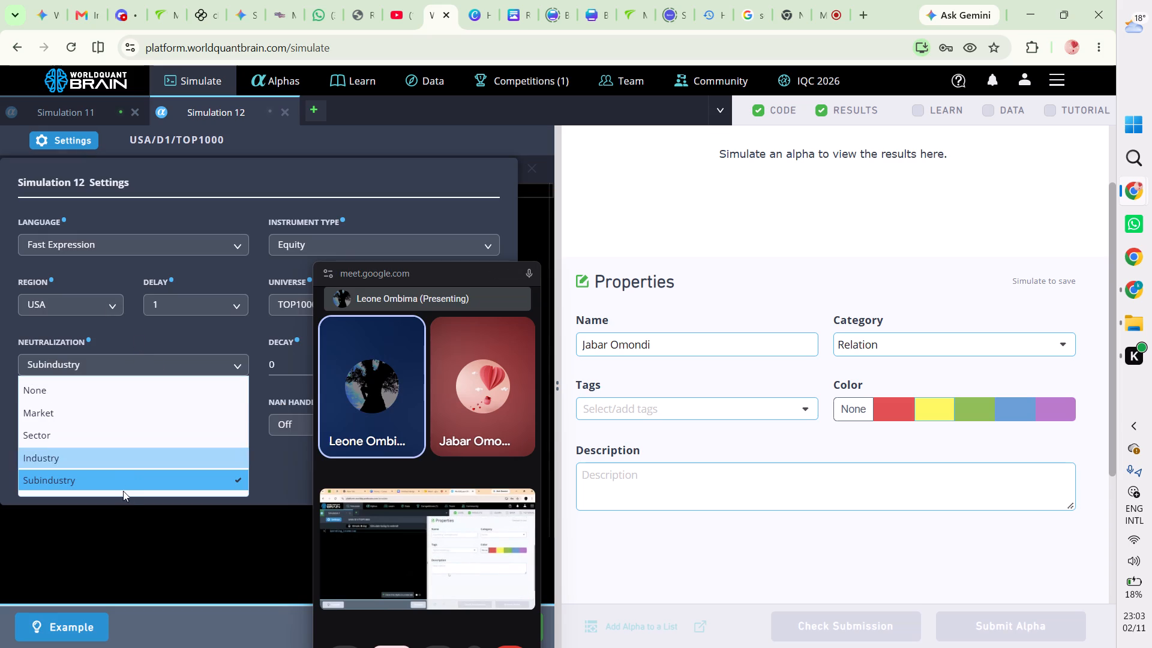
{"action": "left_click", "coordinate": [113, 460]}
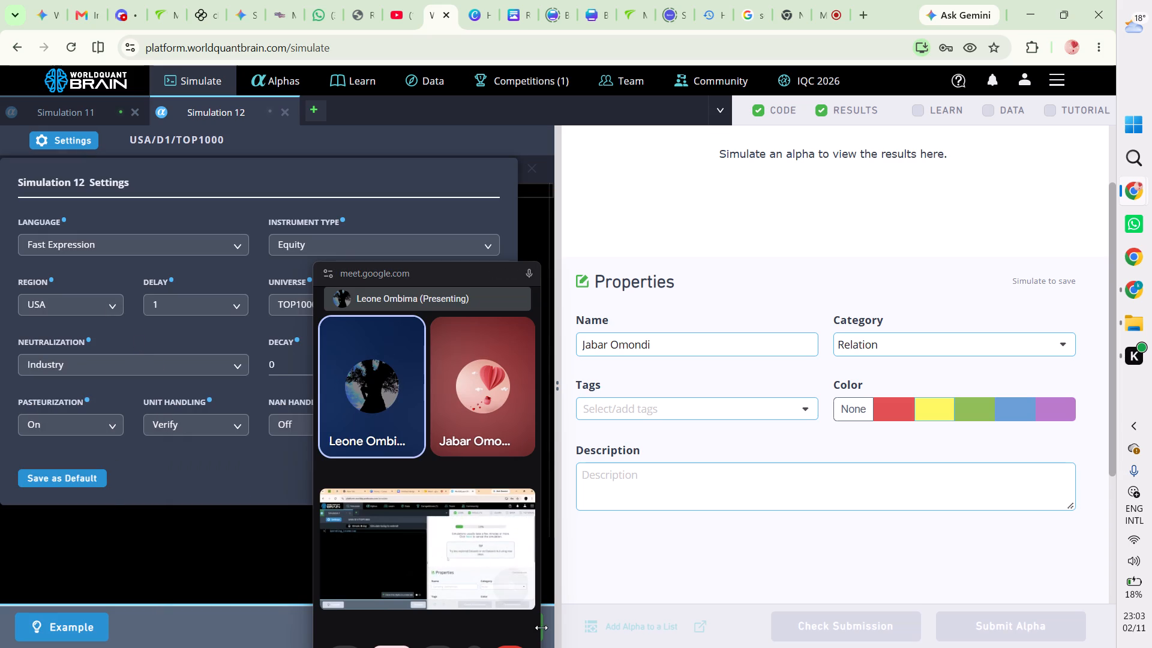
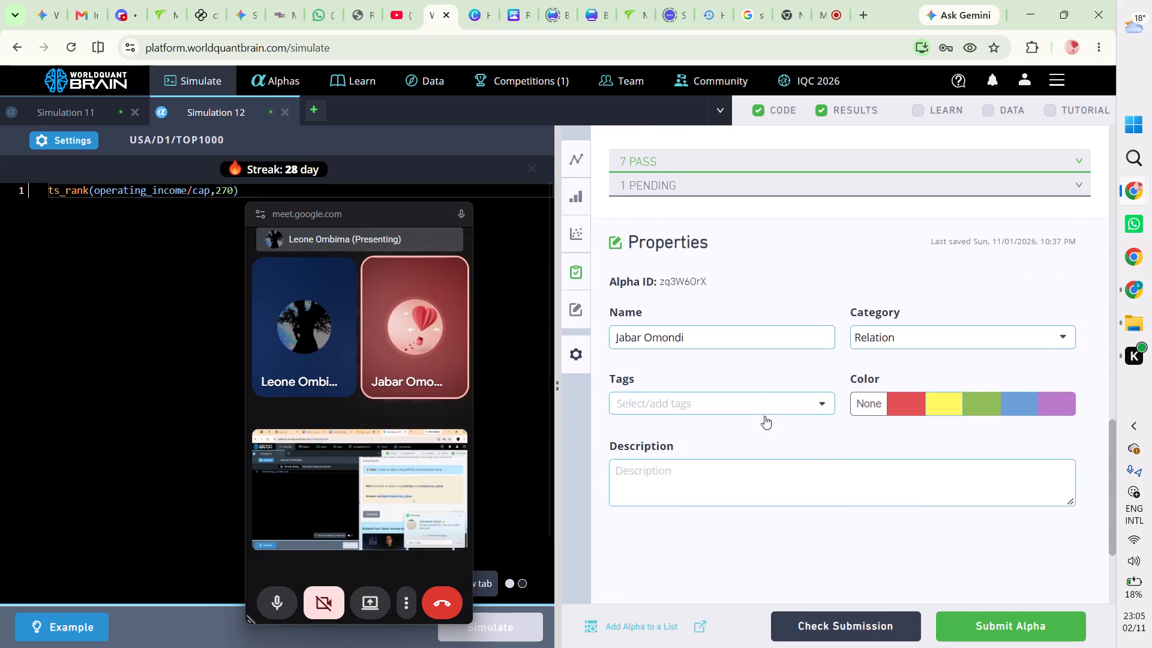
Try to submit alpha zq3W6OrX from the Simulation 12 results.
{"action": "scroll", "coordinate": [764, 416], "scroll_direction": "up", "scroll_amount": 1}
{"action": "left_click", "coordinate": [970, 624]}
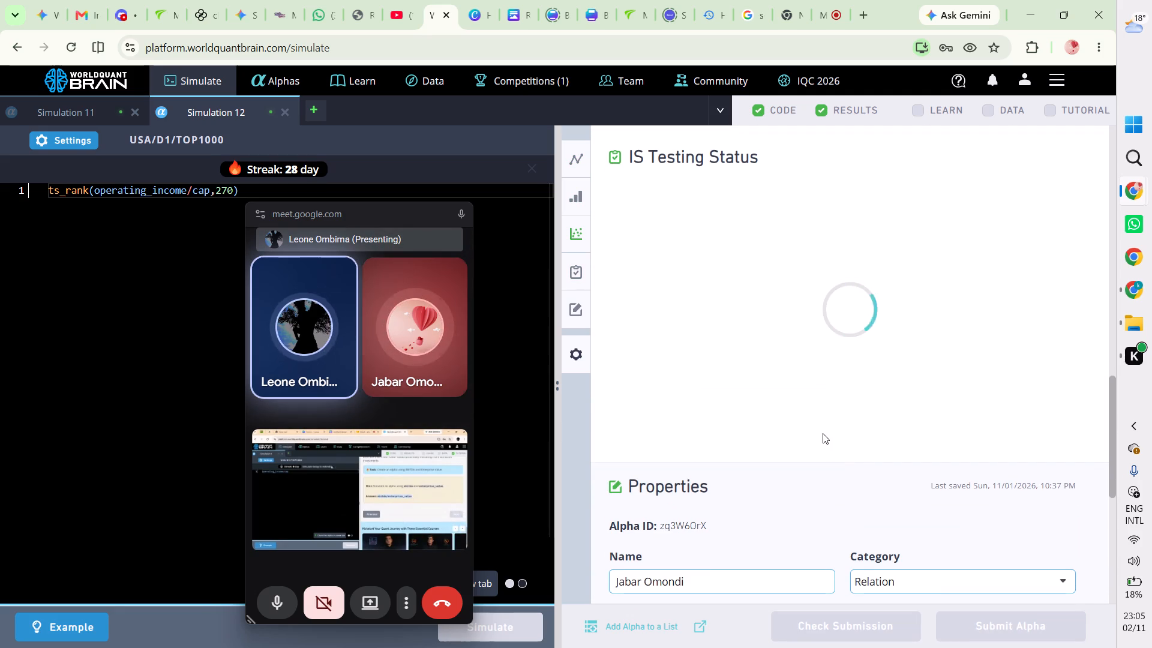
{"action": "scroll", "coordinate": [823, 433], "scroll_direction": "down", "scroll_amount": 2}
{"action": "scroll", "coordinate": [823, 433], "scroll_direction": "up", "scroll_amount": 1}
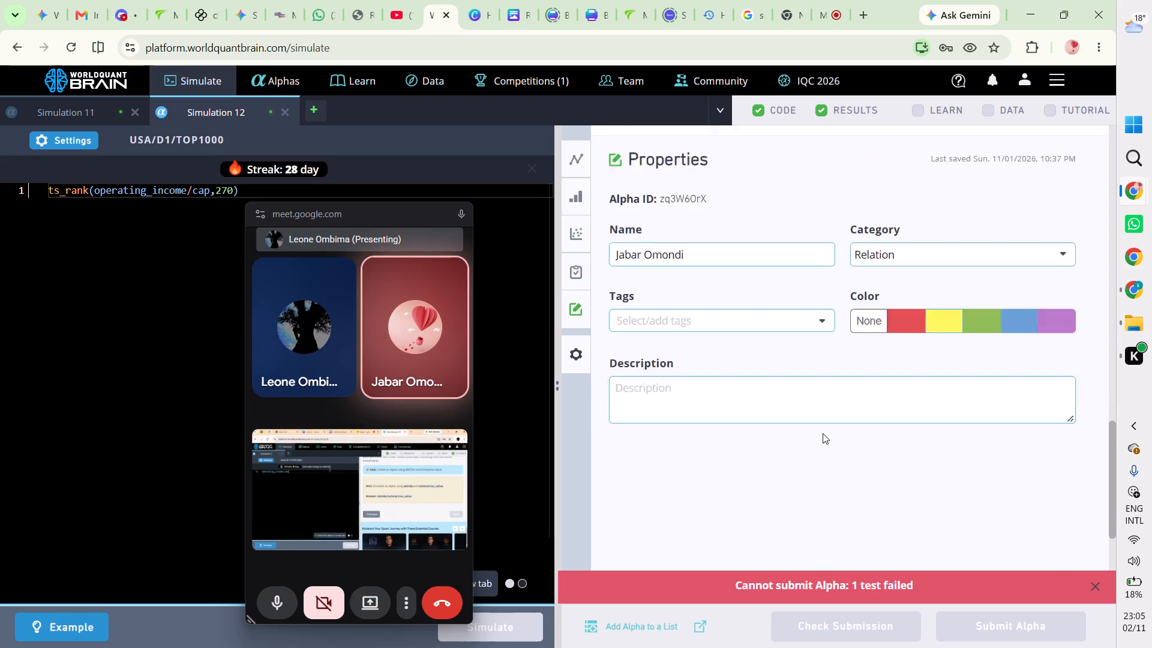
Expand the FAIL group in the IS Testing Status of alpha zq3W6OrX to examine its details.
{"action": "scroll", "coordinate": [823, 433], "scroll_direction": "up", "scroll_amount": 2}
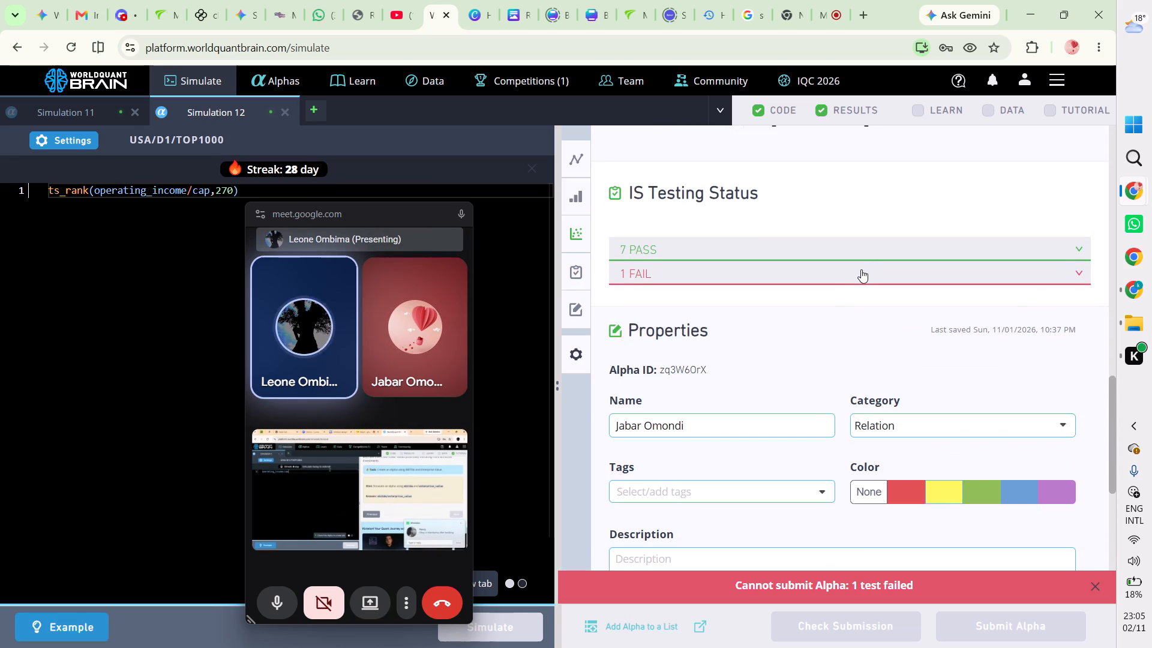
{"action": "left_click", "coordinate": [861, 269]}
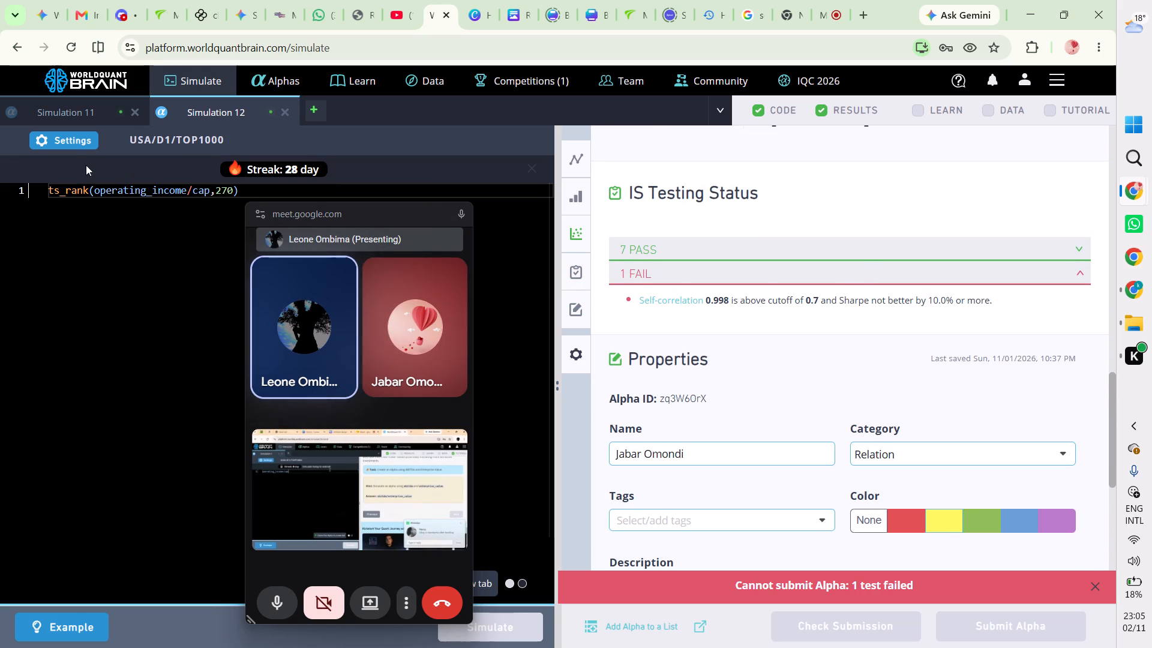
Open the simulation settings of Simulation 12.
{"action": "left_click", "coordinate": [67, 134]}
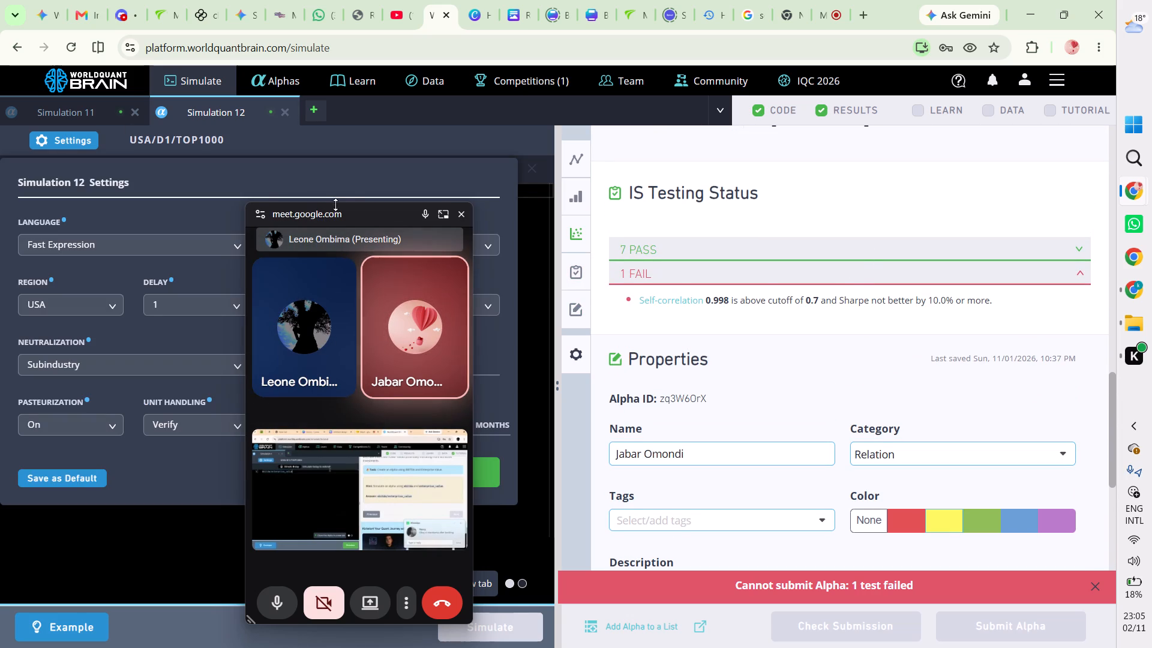
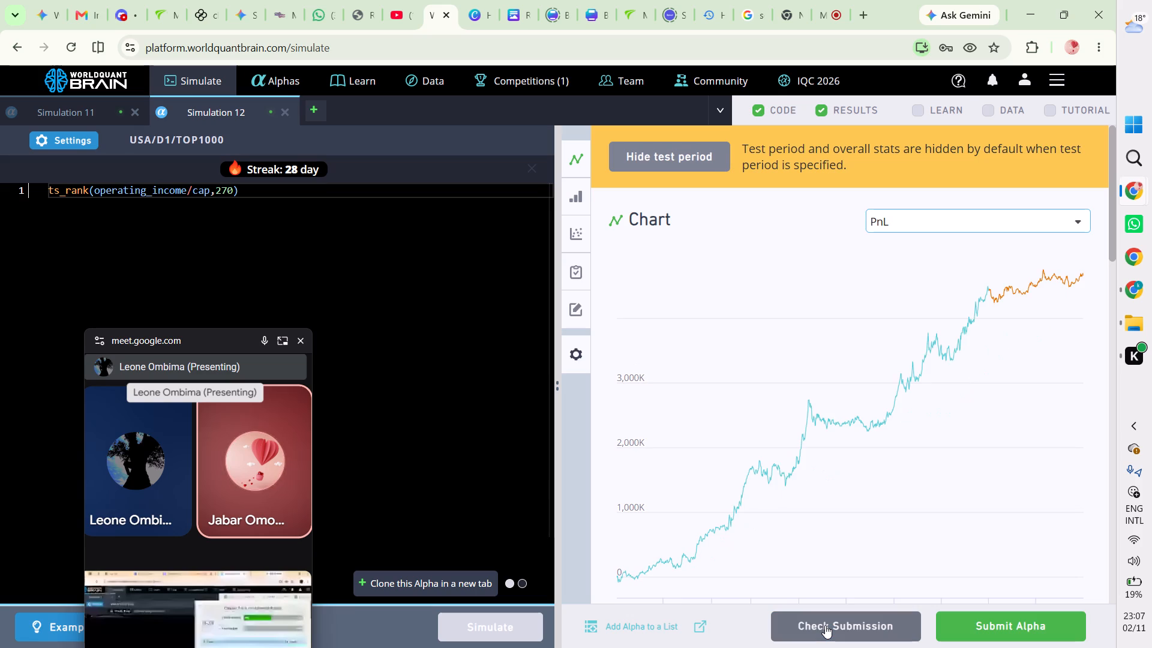
Run the submission check on the ts_rank(operating_income/cap,270) alpha and examine the failed test's details in its IS Testing Status.
{"action": "left_click", "coordinate": [874, 627]}
{"action": "scroll", "coordinate": [829, 455], "scroll_direction": "up", "scroll_amount": 1}
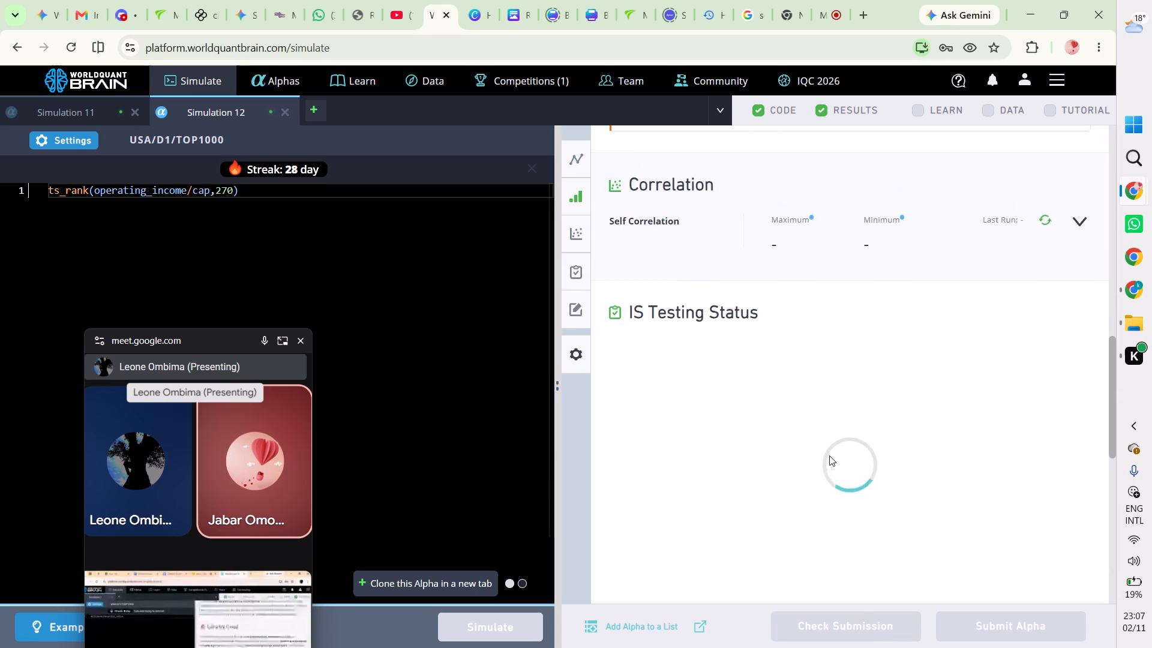
{"action": "scroll", "coordinate": [829, 455], "scroll_direction": "up", "scroll_amount": 1}
{"action": "scroll", "coordinate": [829, 455], "scroll_direction": "down", "scroll_amount": 1}
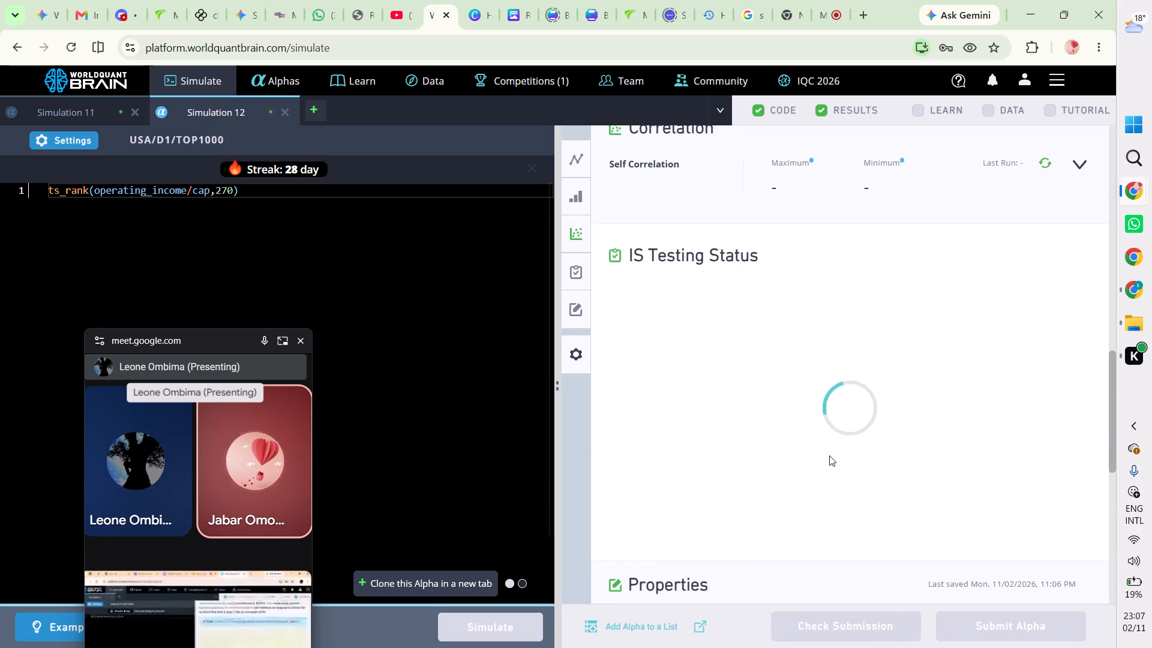
{"action": "scroll", "coordinate": [829, 455], "scroll_direction": "down", "scroll_amount": 4}
{"action": "scroll", "coordinate": [829, 455], "scroll_direction": "up", "scroll_amount": 3}
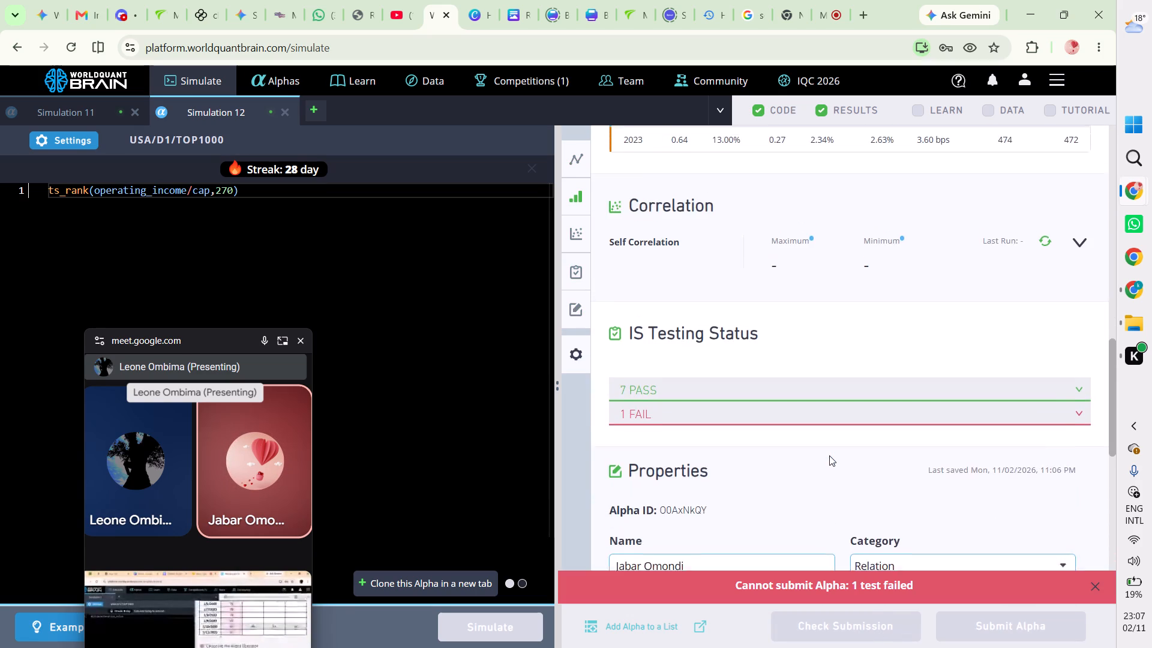
{"action": "scroll", "coordinate": [829, 455], "scroll_direction": "up", "scroll_amount": 1}
{"action": "left_click", "coordinate": [829, 455]}
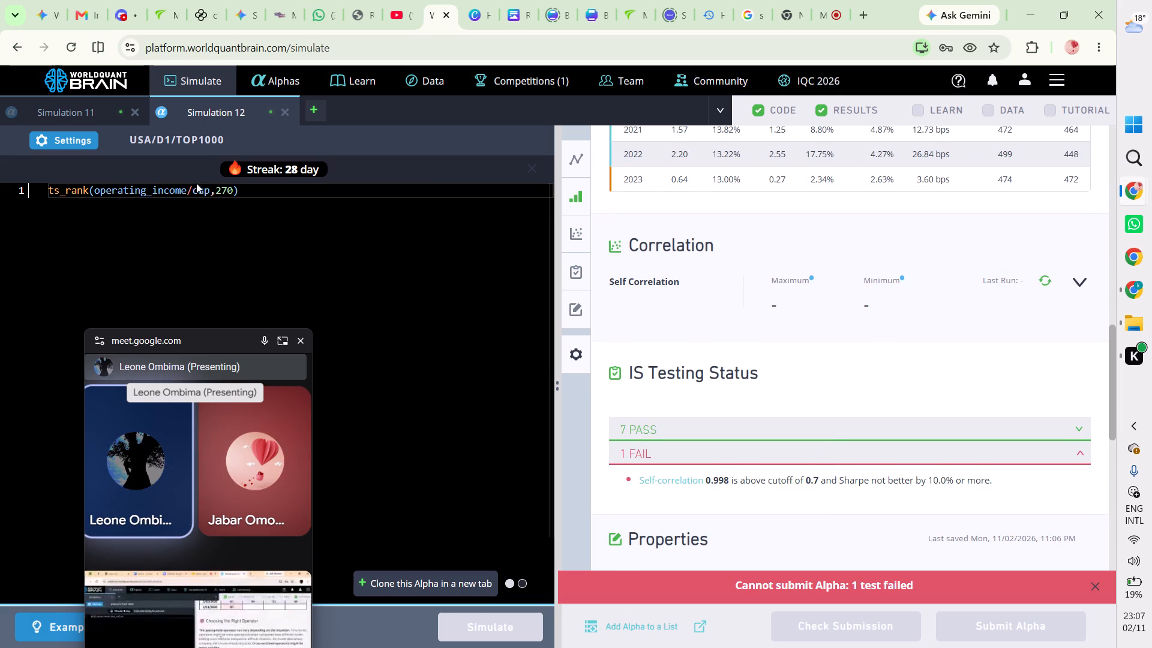
Open the simulation settings of Simulation 12.
{"action": "left_click", "coordinate": [75, 145]}
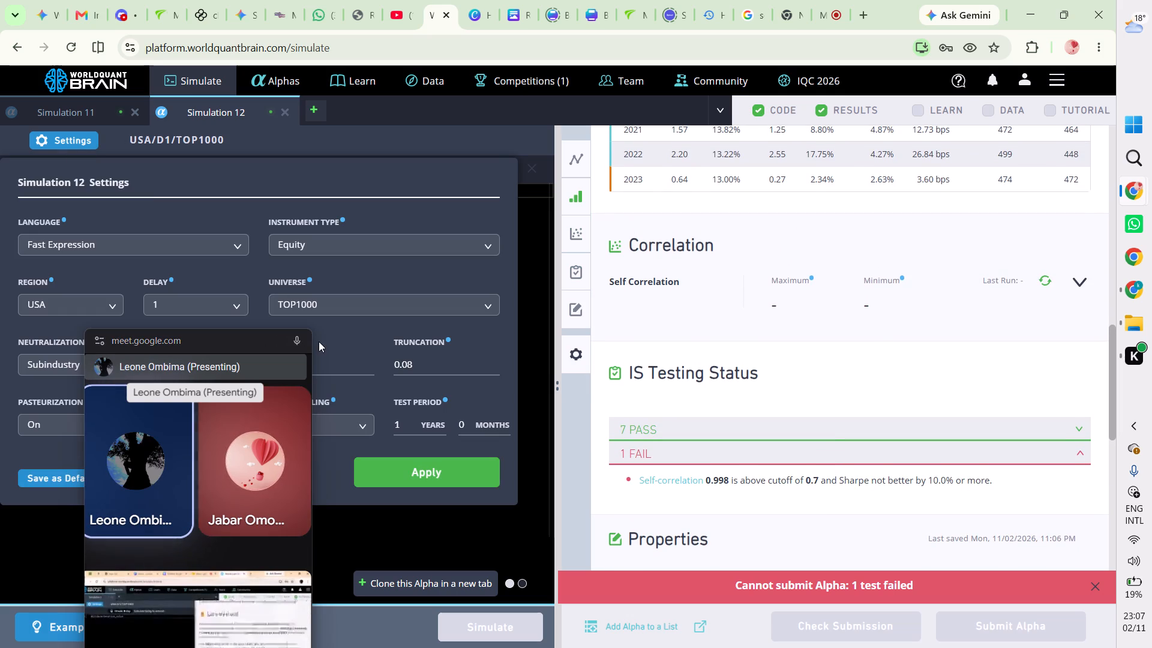
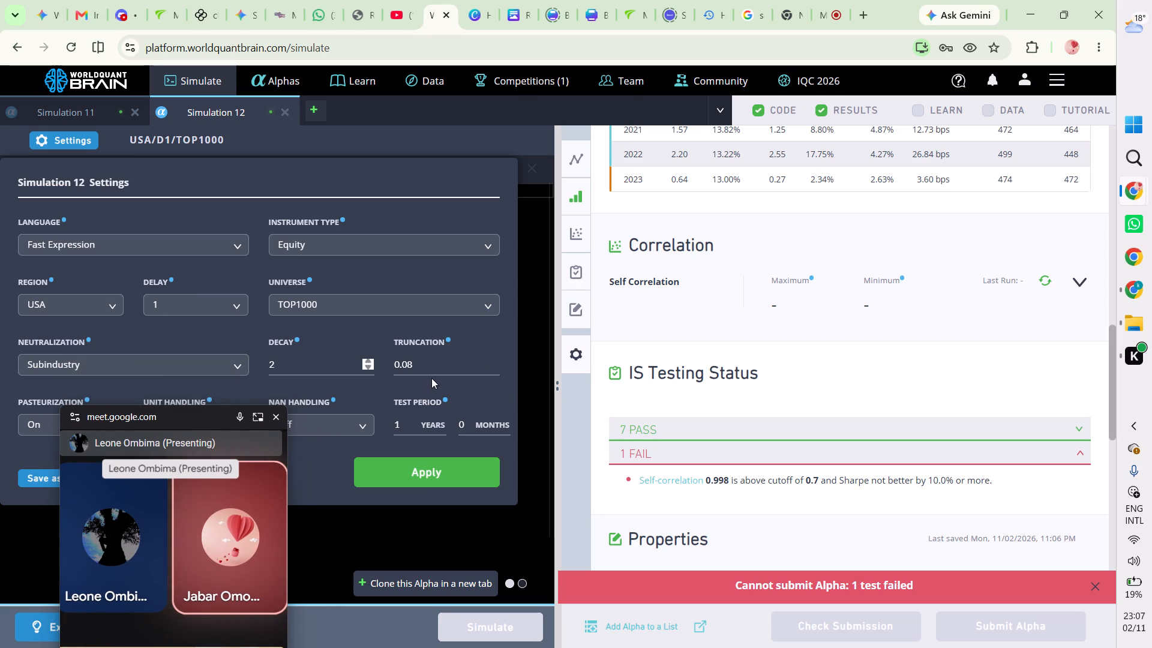
Set Simulation 12's truncation to 0.04, apply the settings and rerun the ts_rank(operating_income/cap,270) simulation.
{"action": "left_click", "coordinate": [437, 372]}
{"action": "key", "text": "BackSpace"}
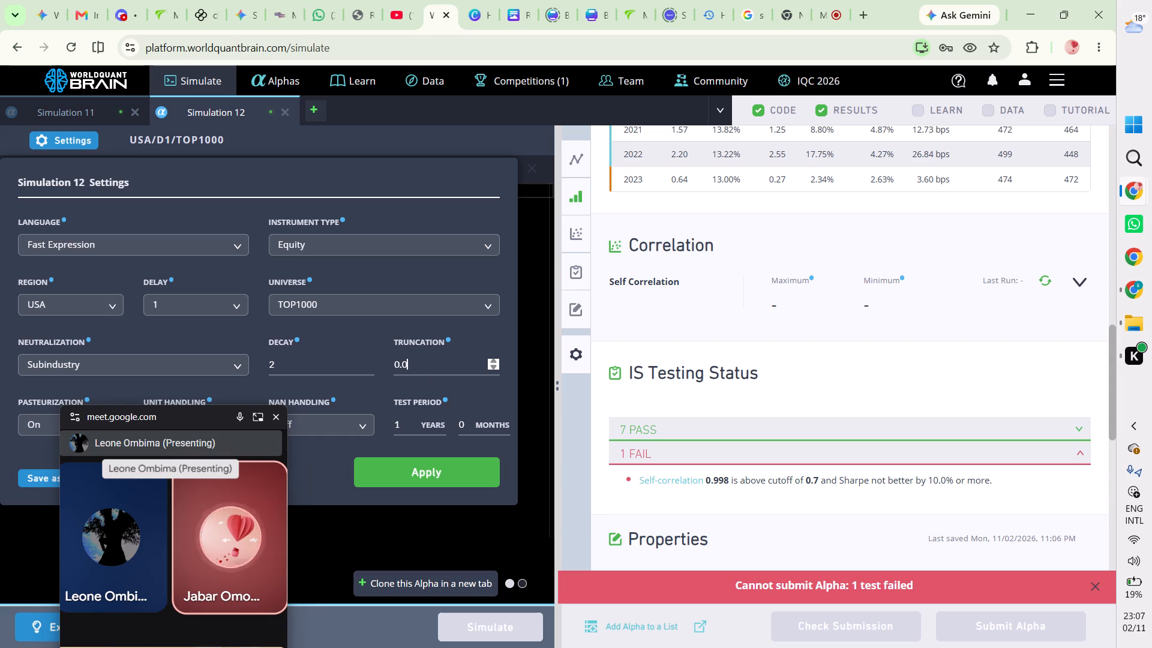
{"action": "key", "text": "4"}
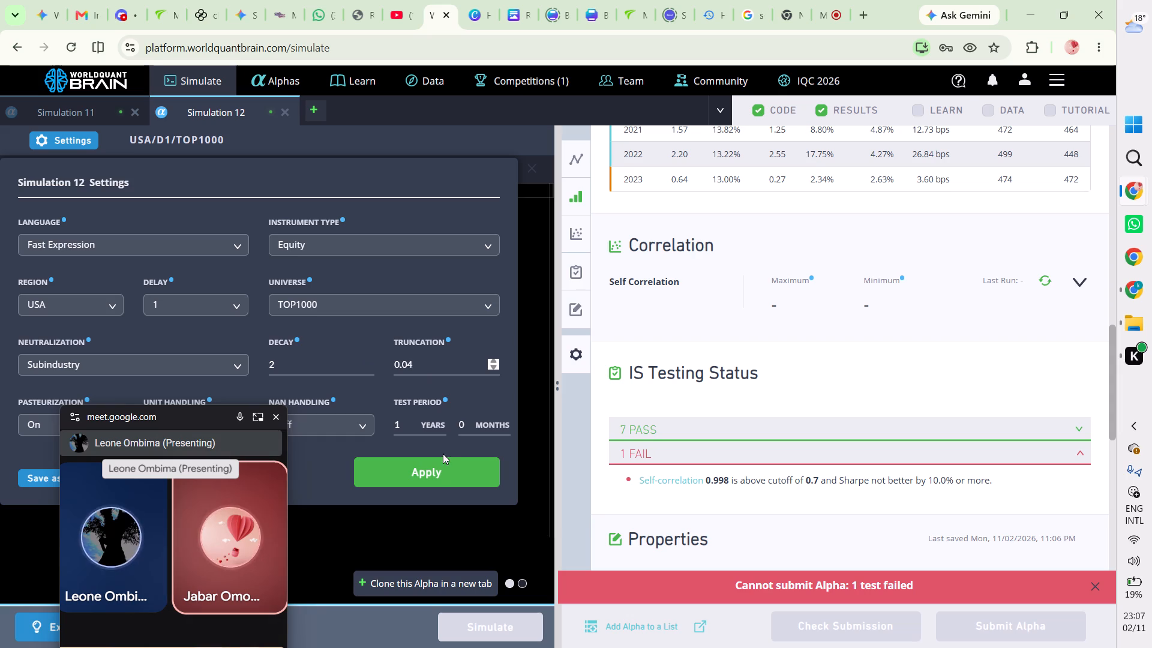
{"action": "left_click", "coordinate": [436, 466]}
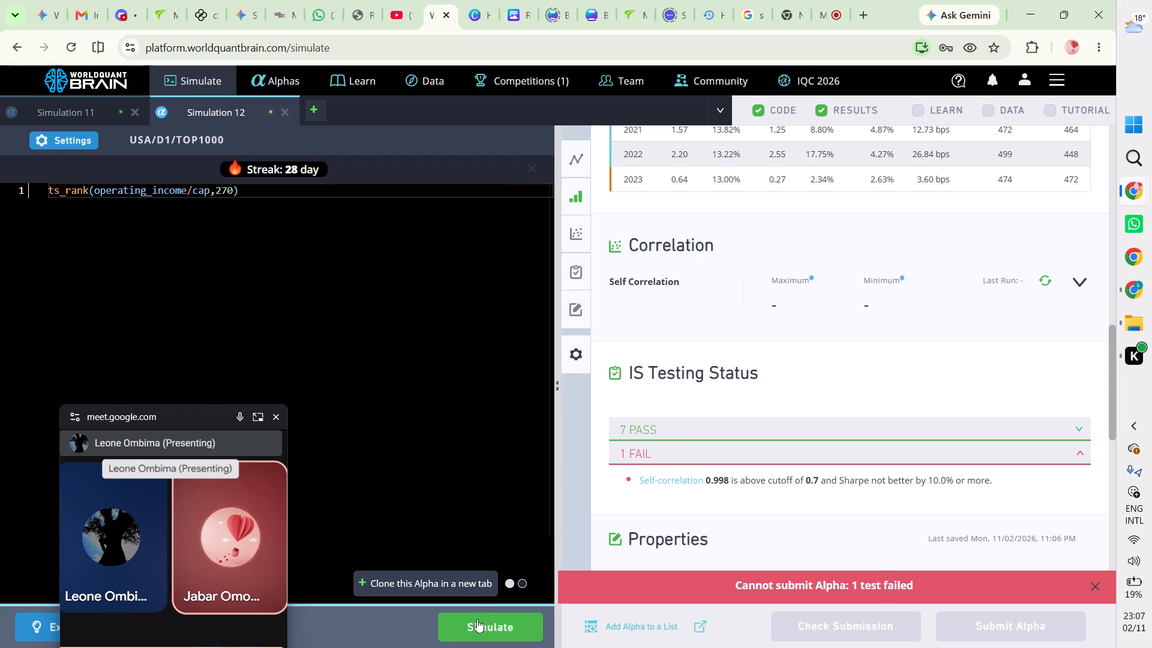
{"action": "left_click", "coordinate": [477, 619]}
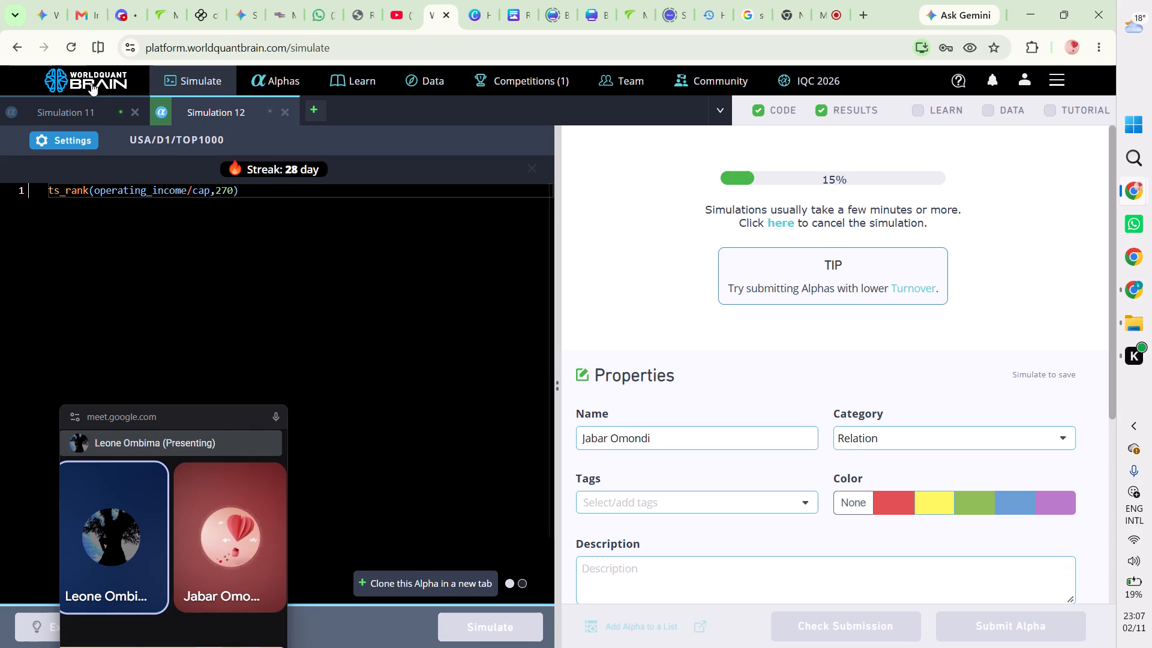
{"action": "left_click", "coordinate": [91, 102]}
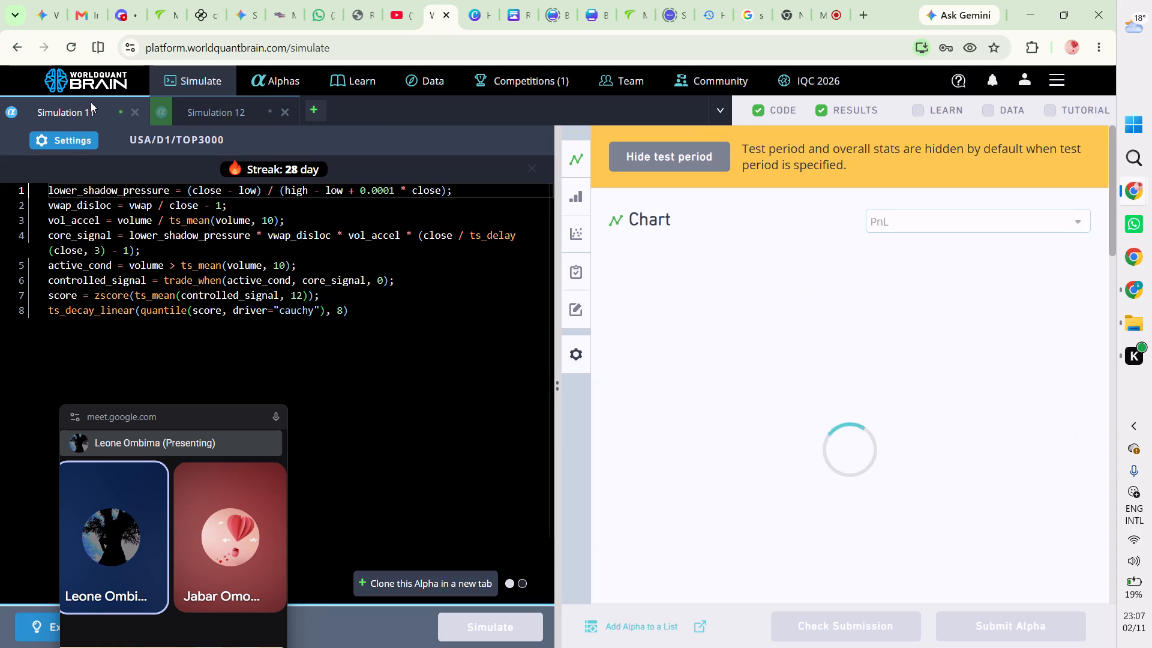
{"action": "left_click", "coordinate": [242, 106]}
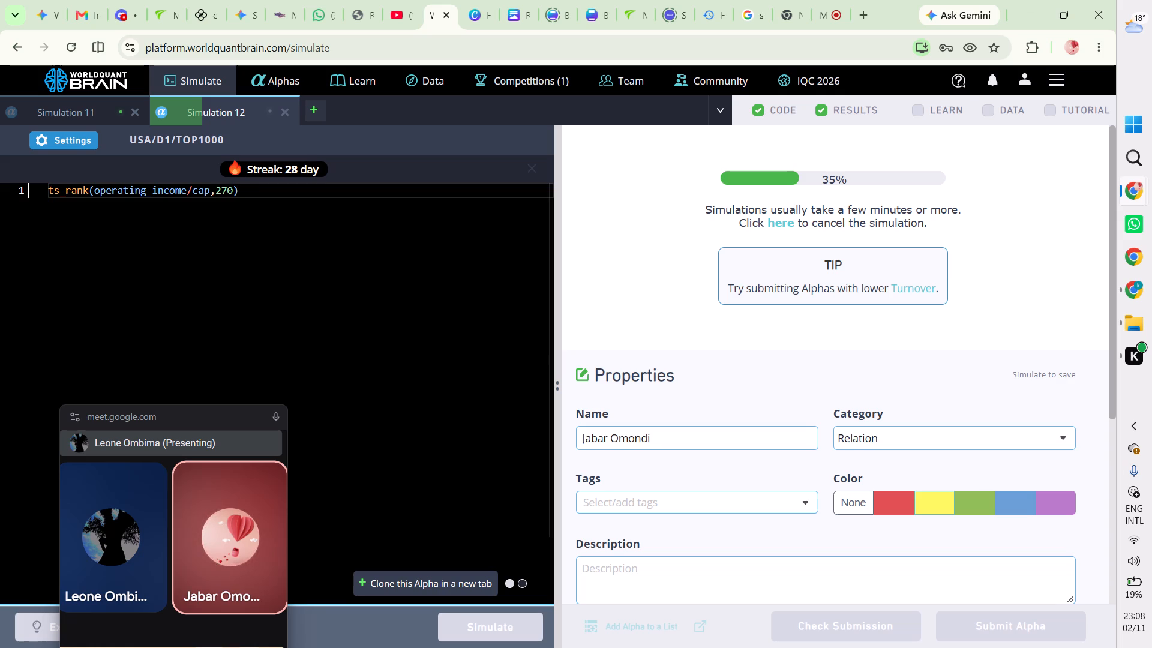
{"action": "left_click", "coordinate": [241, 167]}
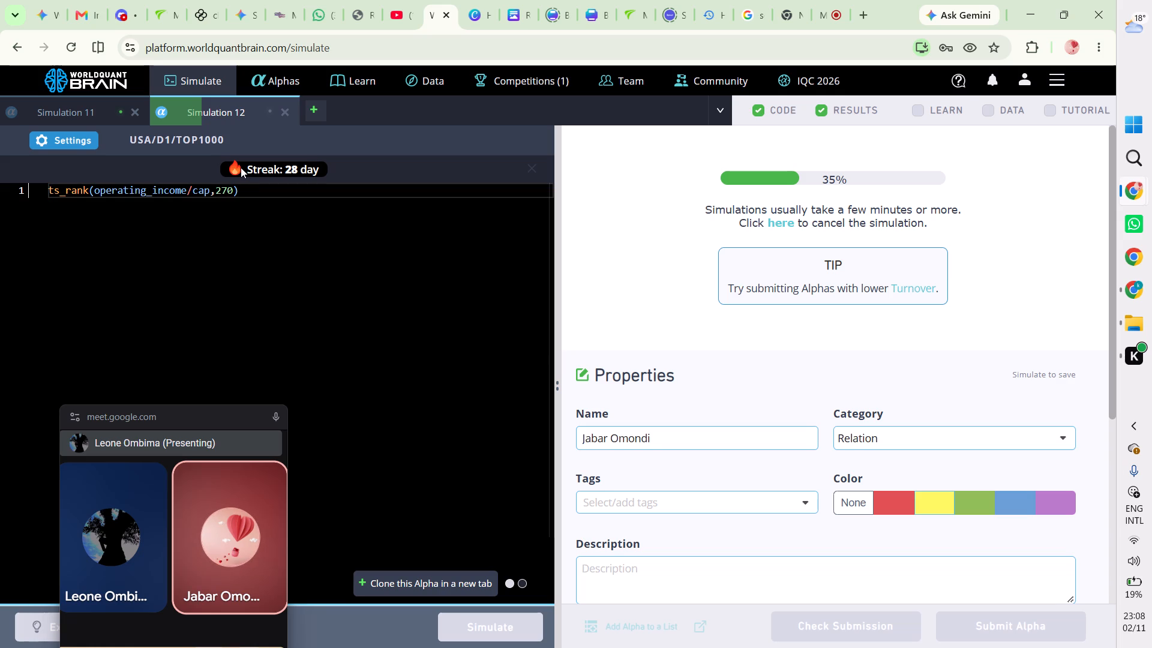
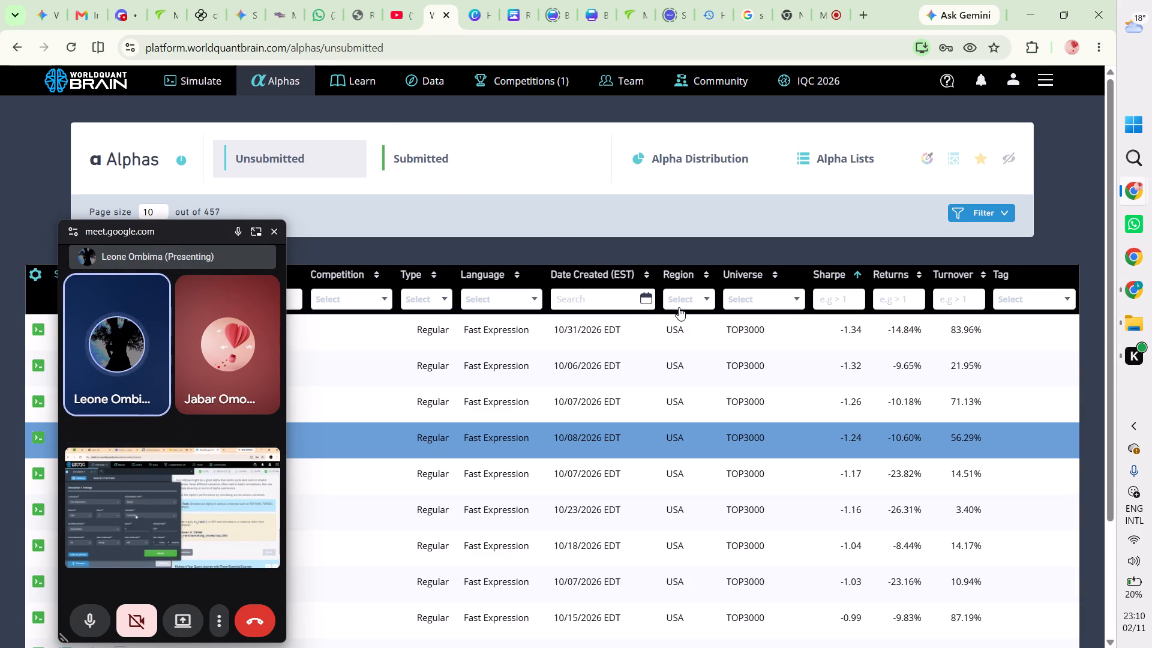
Filter the unsubmitted alphas list to the TOP500 universe.
{"action": "left_click", "coordinate": [778, 297]}
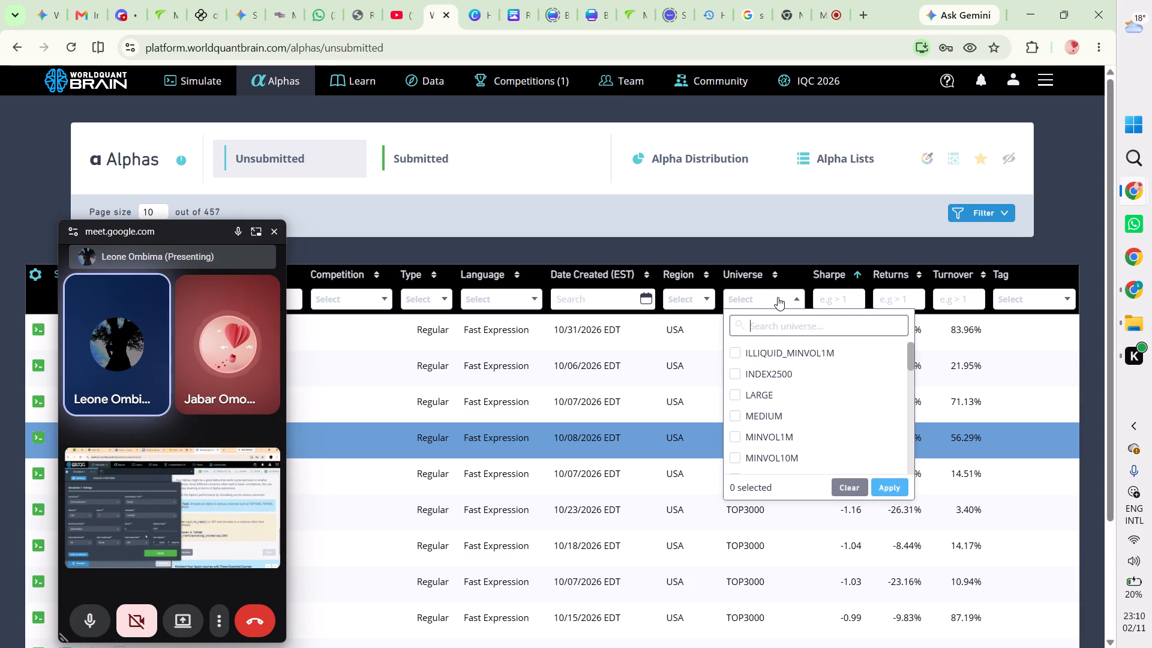
{"action": "scroll", "coordinate": [770, 382], "scroll_direction": "down", "scroll_amount": 2}
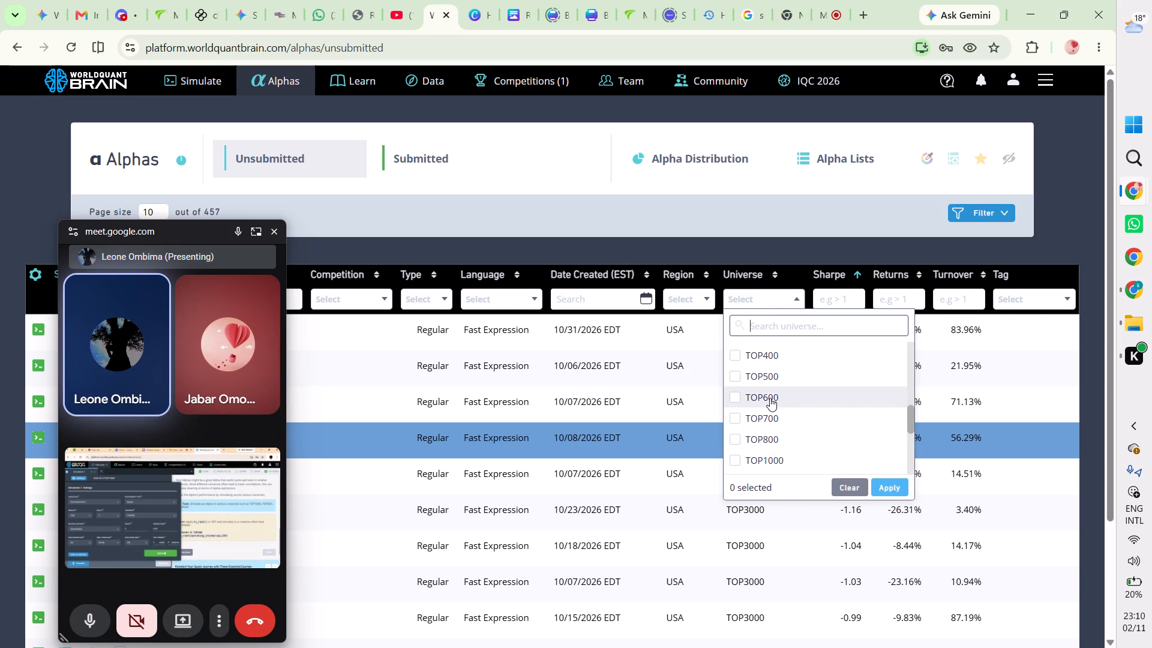
{"action": "left_click", "coordinate": [764, 376]}
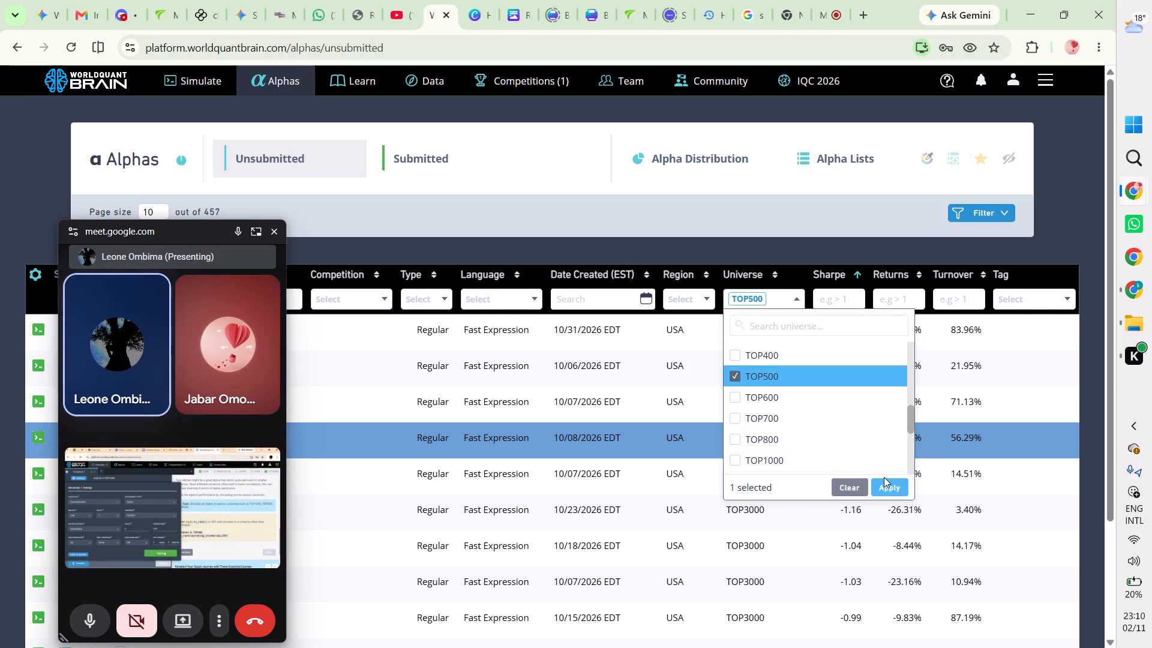
{"action": "left_click", "coordinate": [892, 490]}
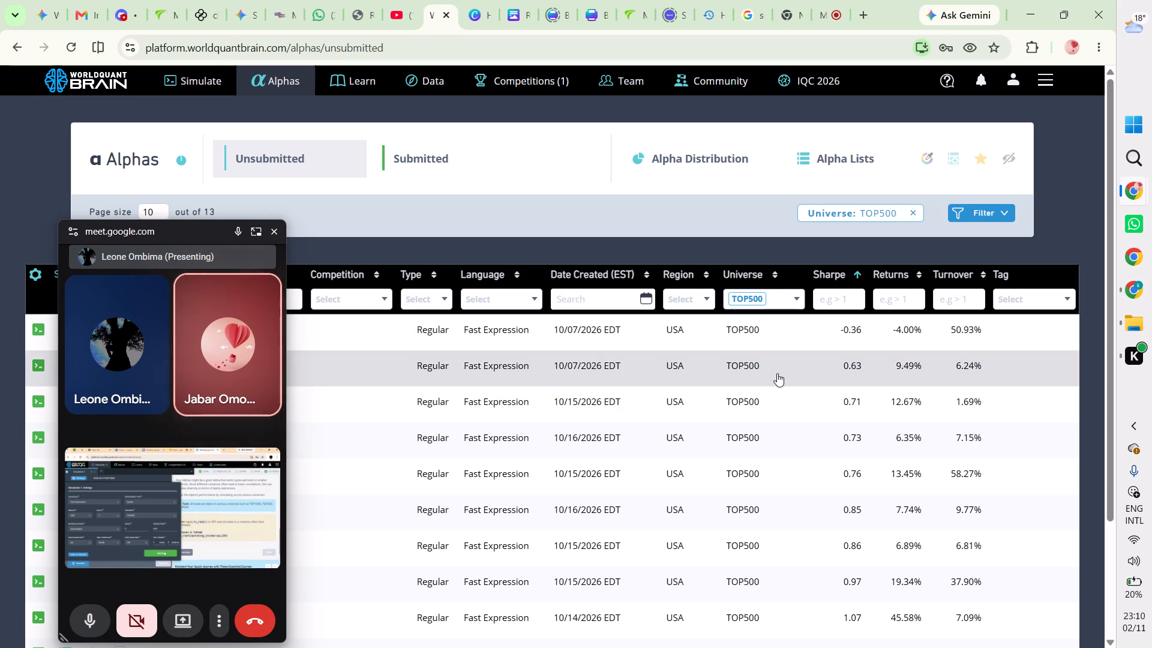
Open the first listed TOP500 alpha, ZYA7XMwY, show its test period, review its code and simulation settings, and close its details.
{"action": "scroll", "coordinate": [762, 424], "scroll_direction": "down", "scroll_amount": 3}
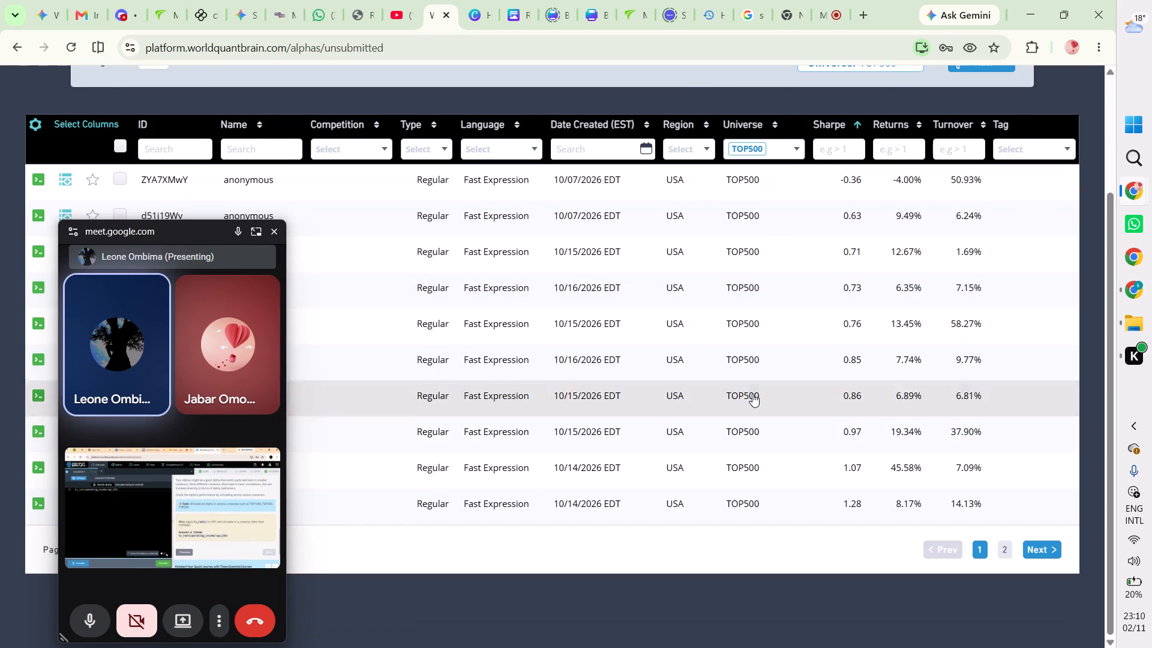
{"action": "left_click", "coordinate": [691, 178]}
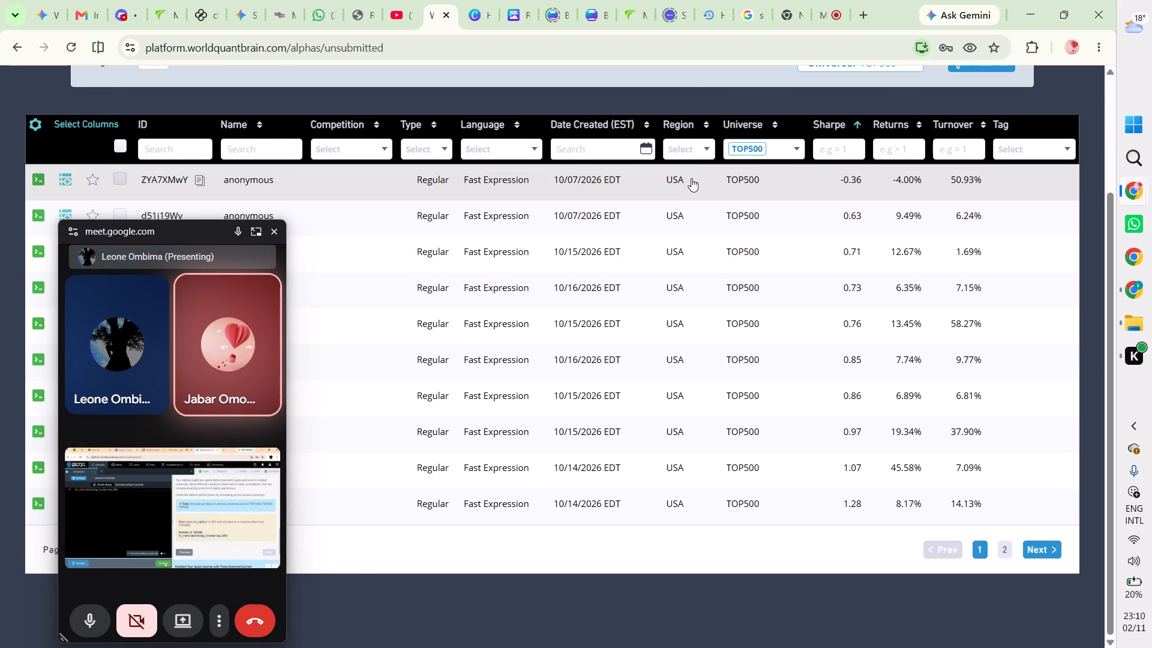
{"action": "scroll", "coordinate": [629, 491], "scroll_direction": "down", "scroll_amount": 1}
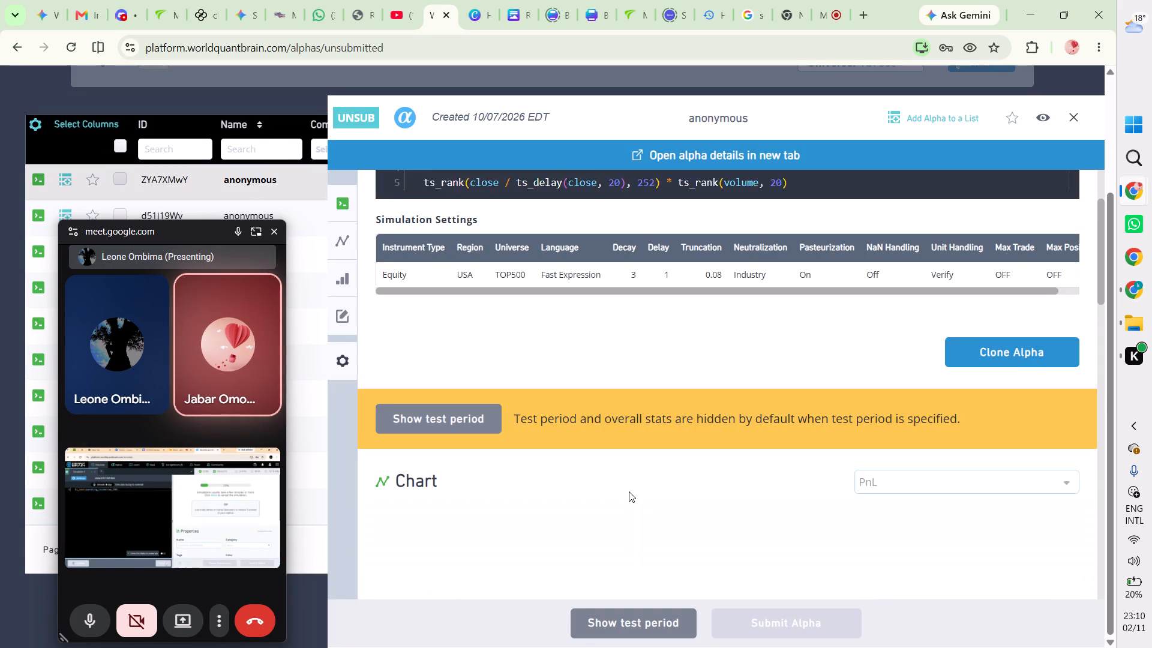
{"action": "scroll", "coordinate": [629, 491], "scroll_direction": "down", "scroll_amount": 1}
{"action": "left_click", "coordinate": [631, 624]}
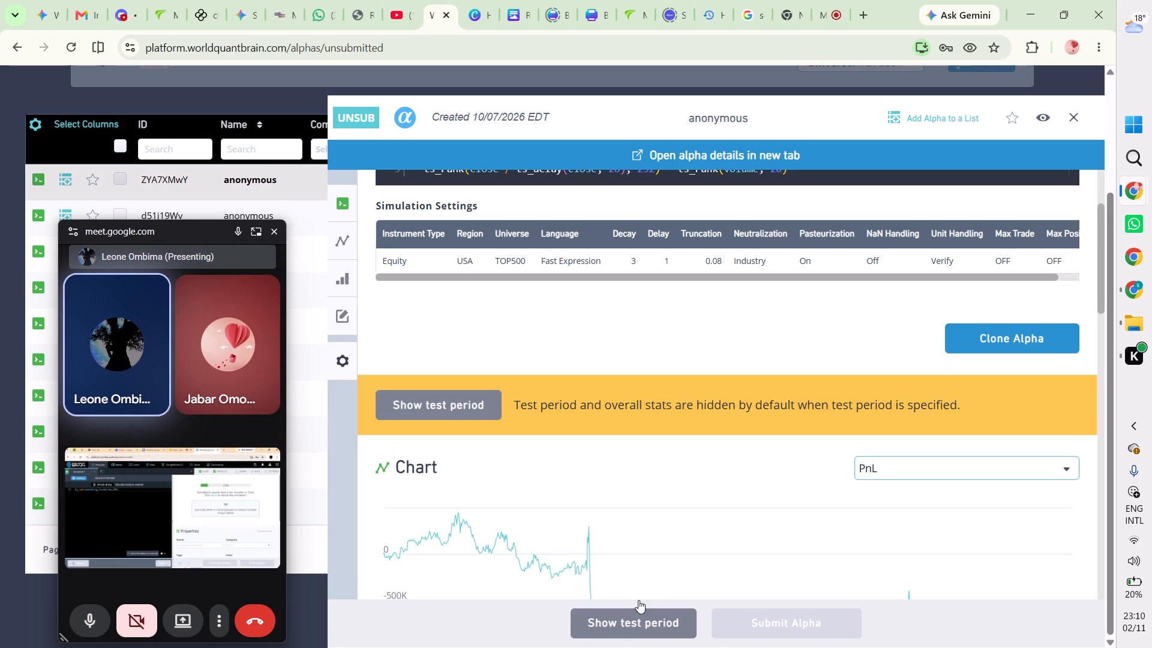
{"action": "scroll", "coordinate": [673, 486], "scroll_direction": "up", "scroll_amount": 2}
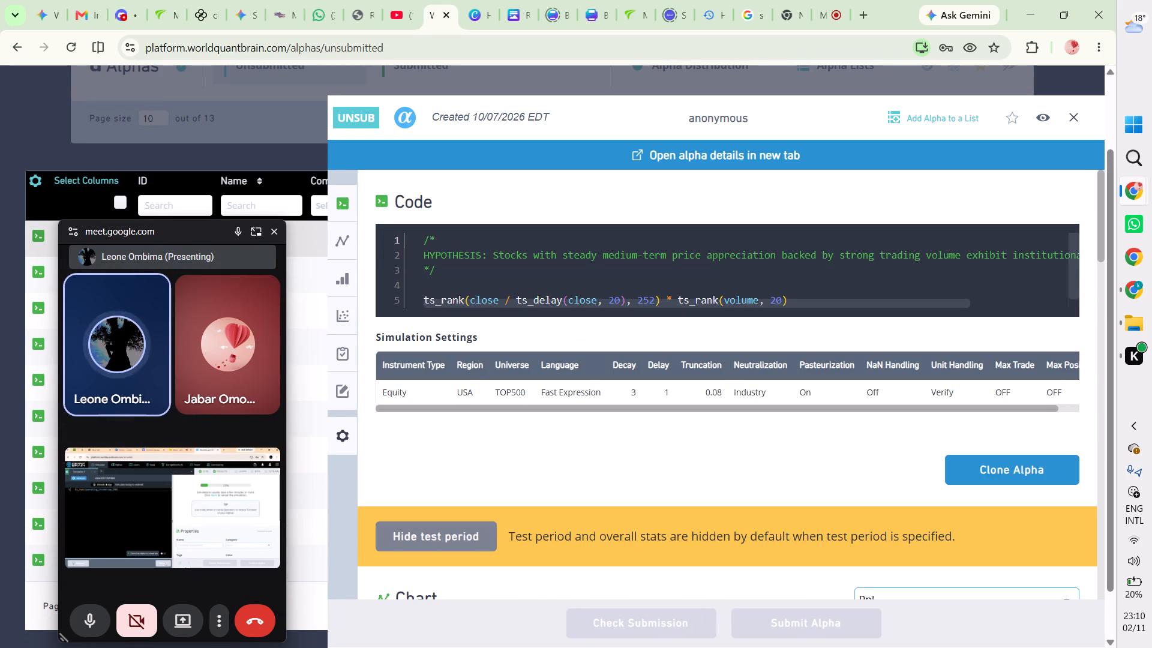
{"action": "left_click", "coordinate": [1072, 111]}
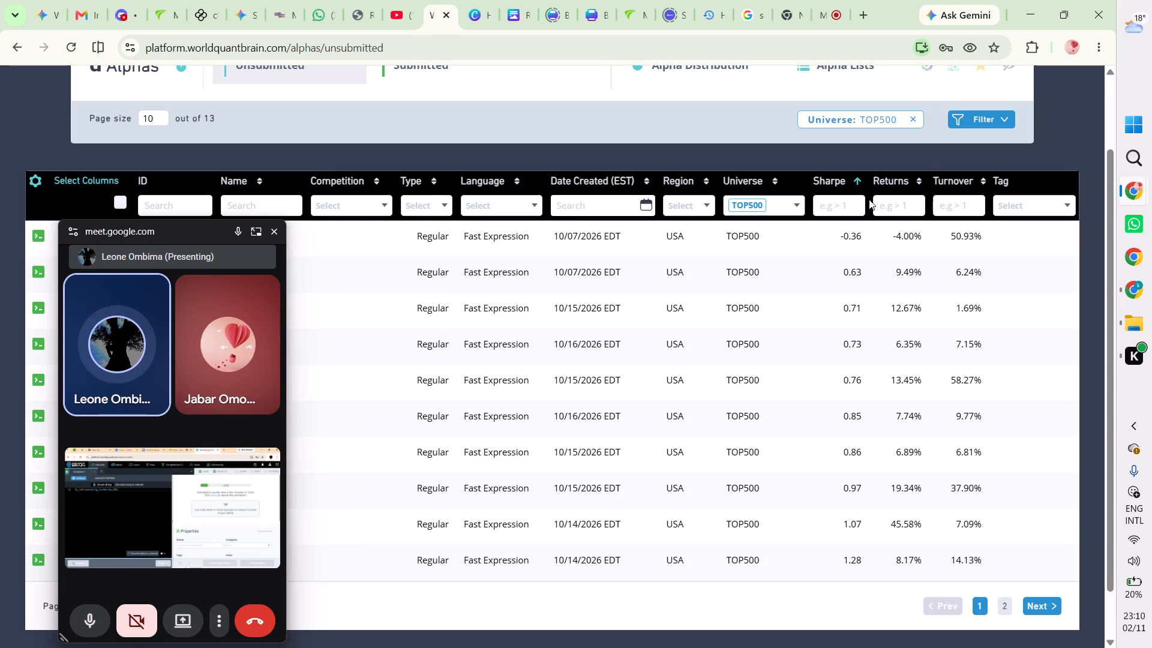
Open the details of the second listed TOP500 alpha to review its hypothesis and simulation settings.
{"action": "double_click", "coordinate": [665, 265]}
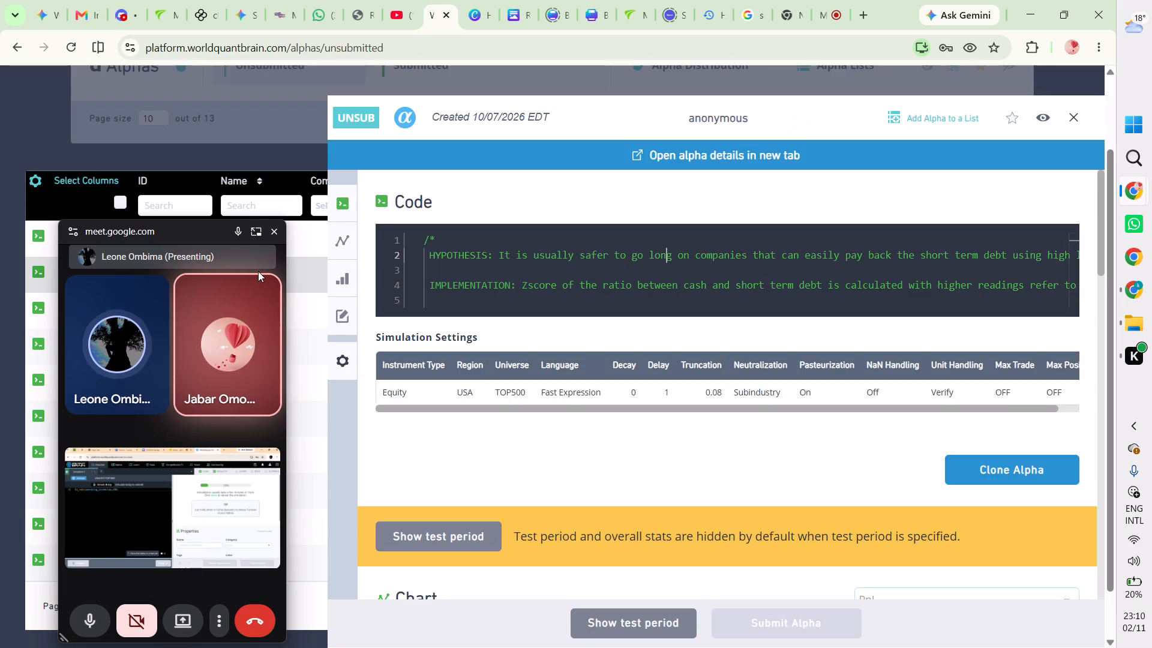
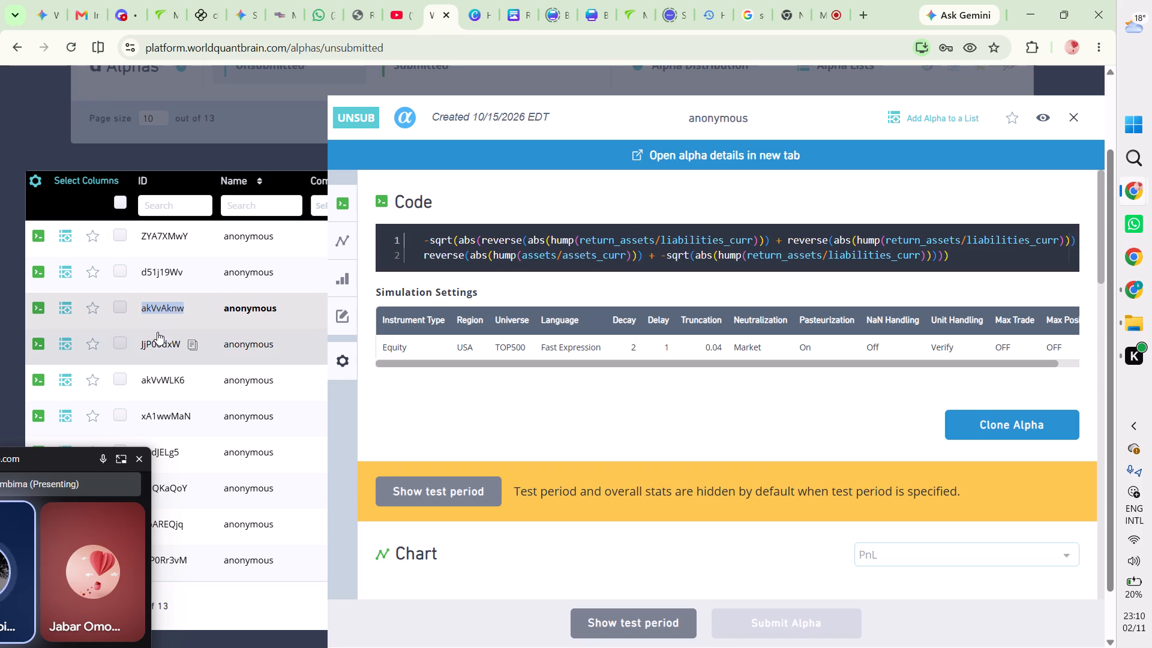
Compare the code and simulation settings of the third to seventh listed TOP500 alphas, showing the test period for akVvWLK6.
{"action": "double_click", "coordinate": [157, 340]}
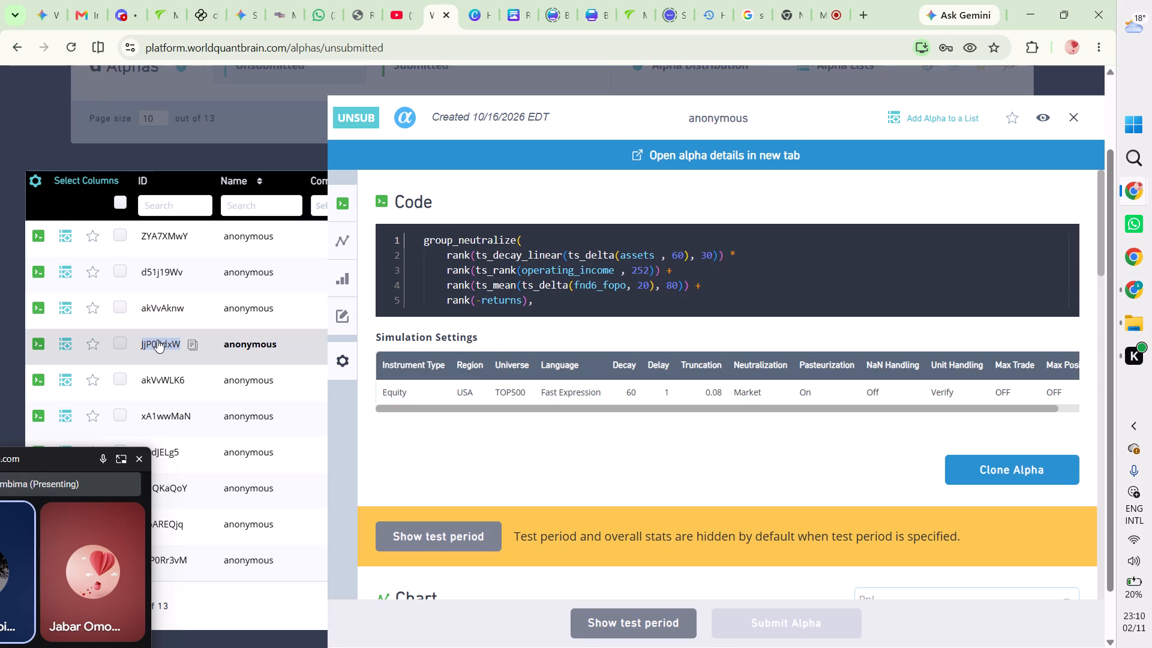
{"action": "double_click", "coordinate": [181, 382]}
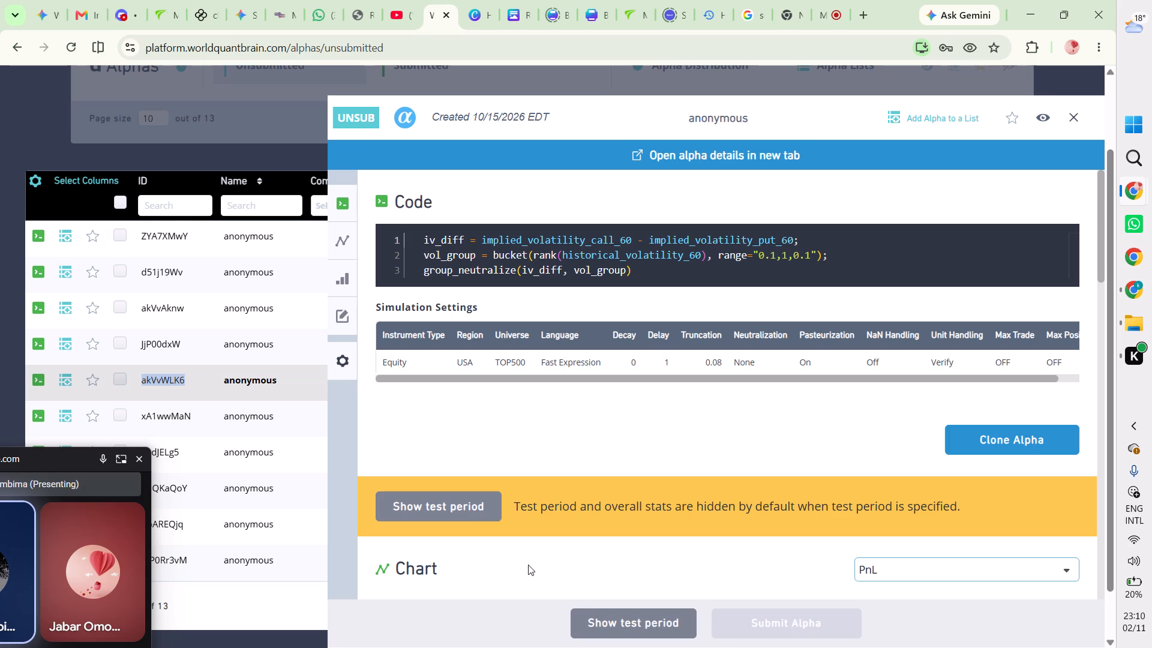
{"action": "left_click", "coordinate": [598, 615]}
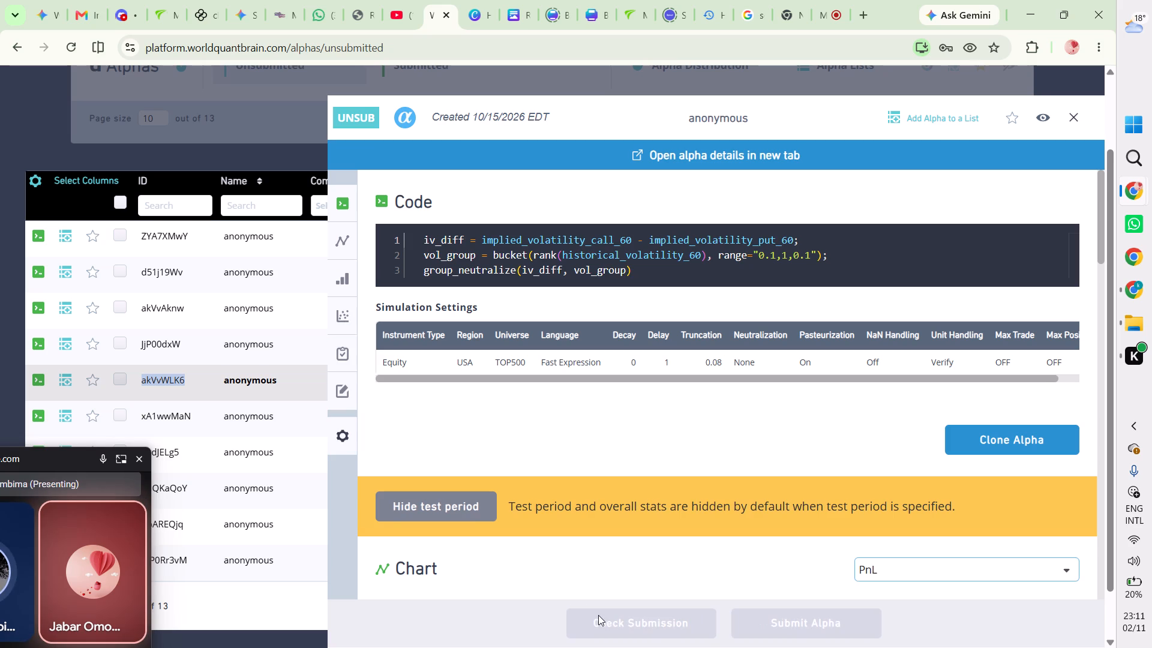
{"action": "triple_click", "coordinate": [200, 335]}
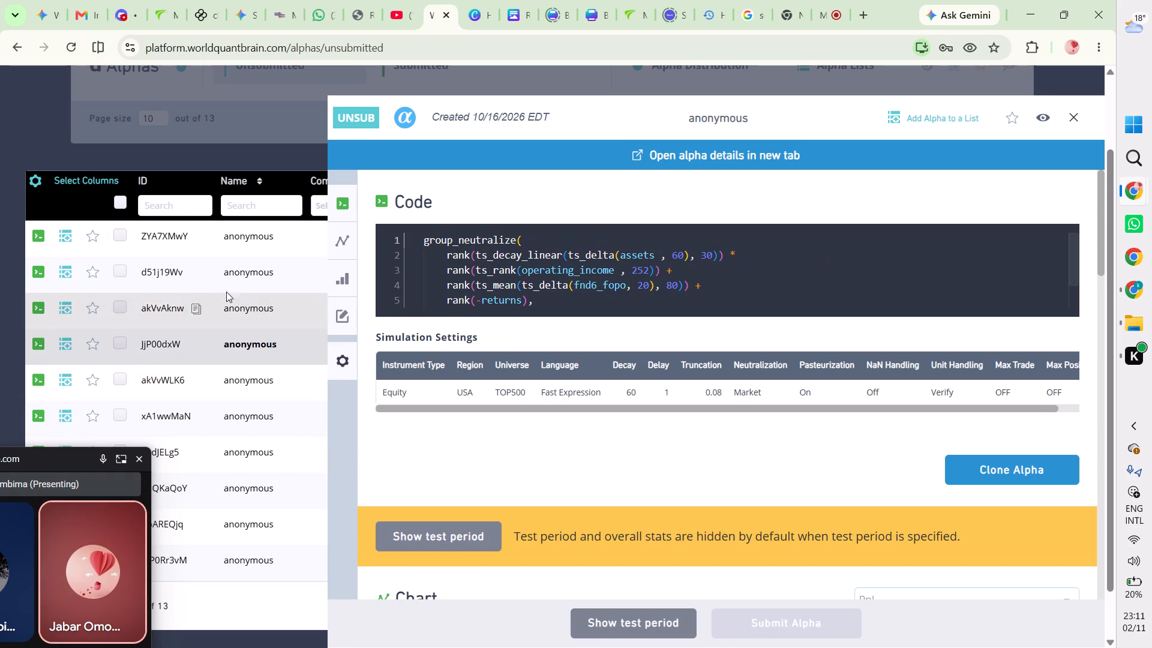
{"action": "double_click", "coordinate": [223, 302]}
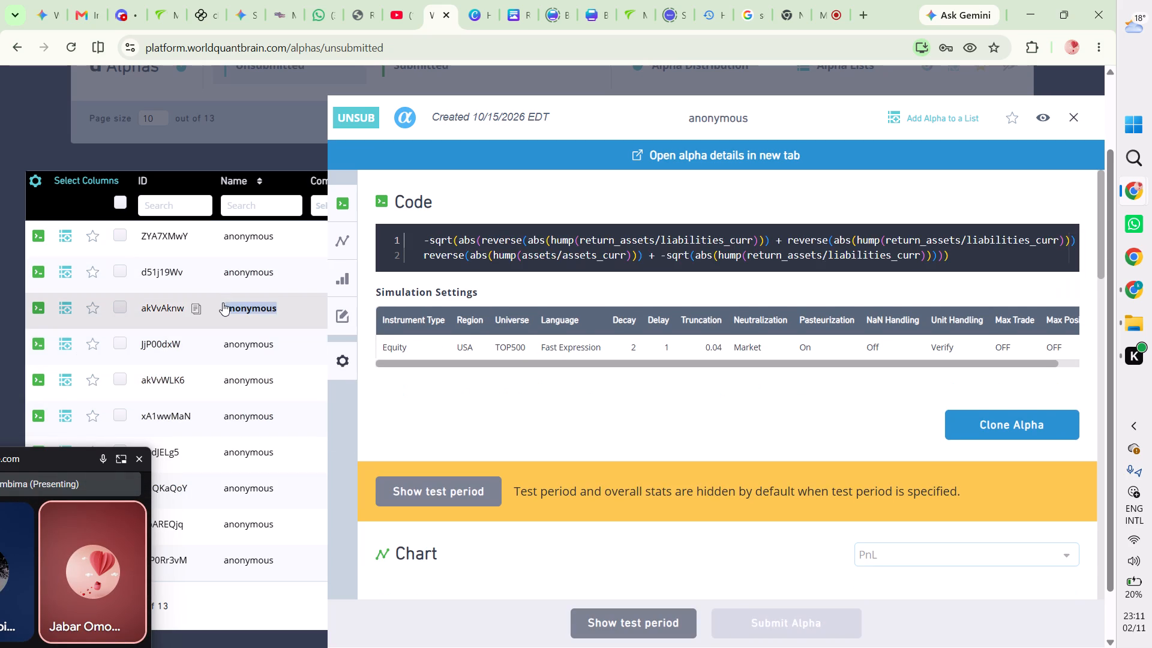
{"action": "double_click", "coordinate": [230, 416]}
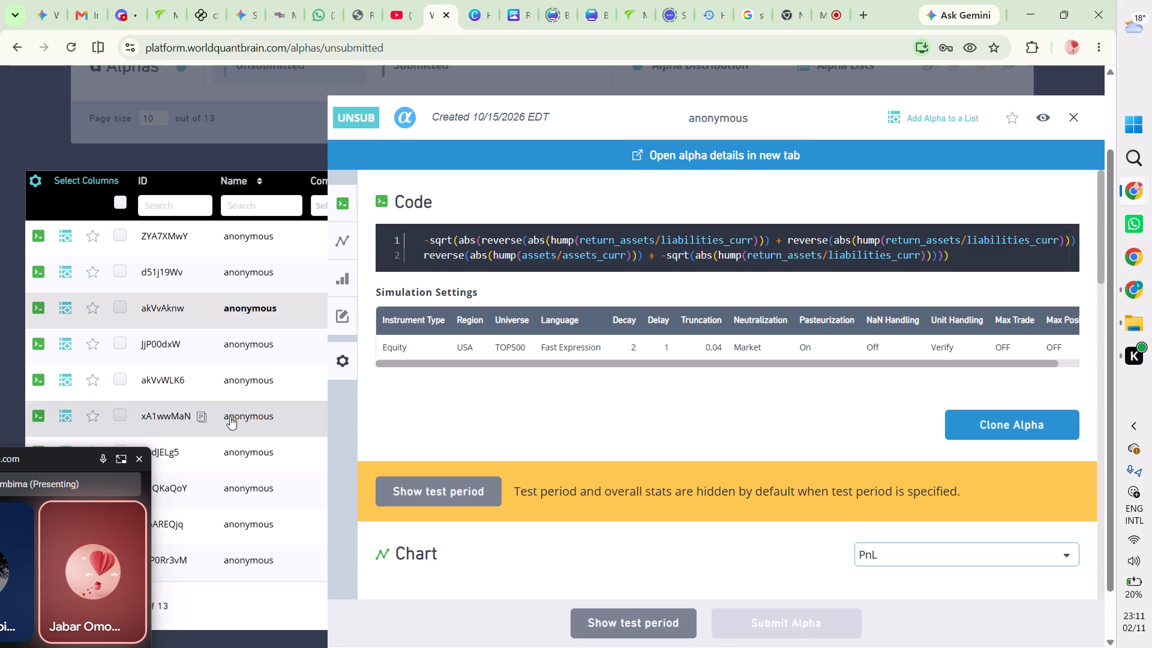
{"action": "double_click", "coordinate": [233, 458]}
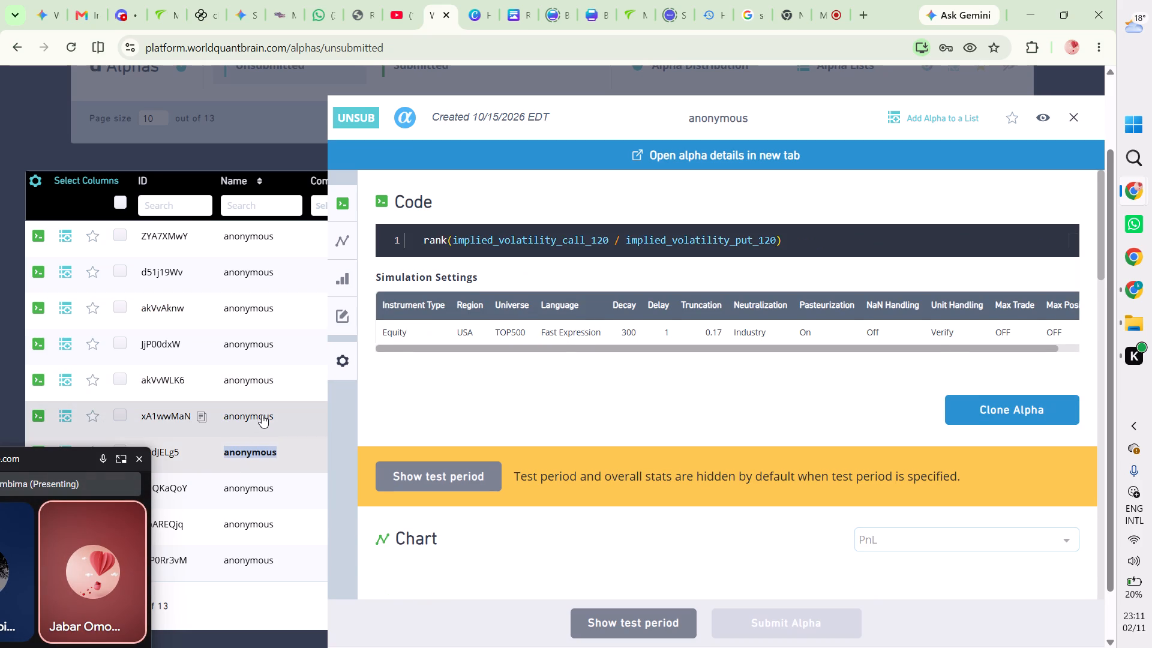
Open the sixth to tenth listed TOP500 alphas in turn, reviewing each one's code and simulation settings and showing its test period.
{"action": "triple_click", "coordinate": [262, 415]}
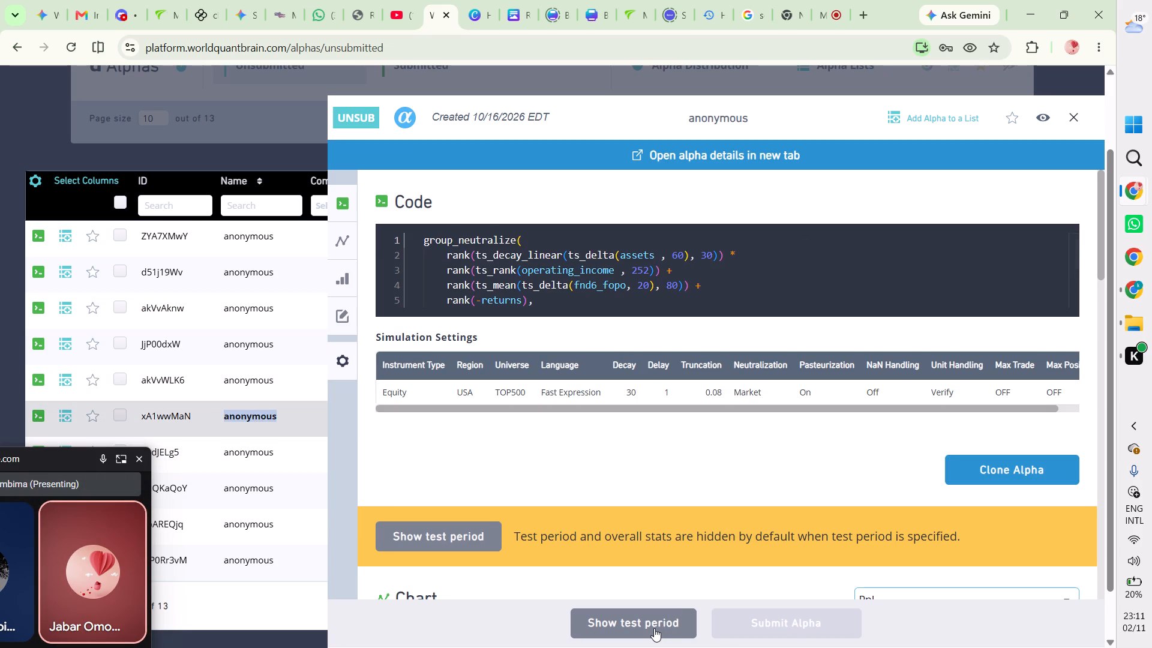
{"action": "left_click", "coordinate": [654, 628]}
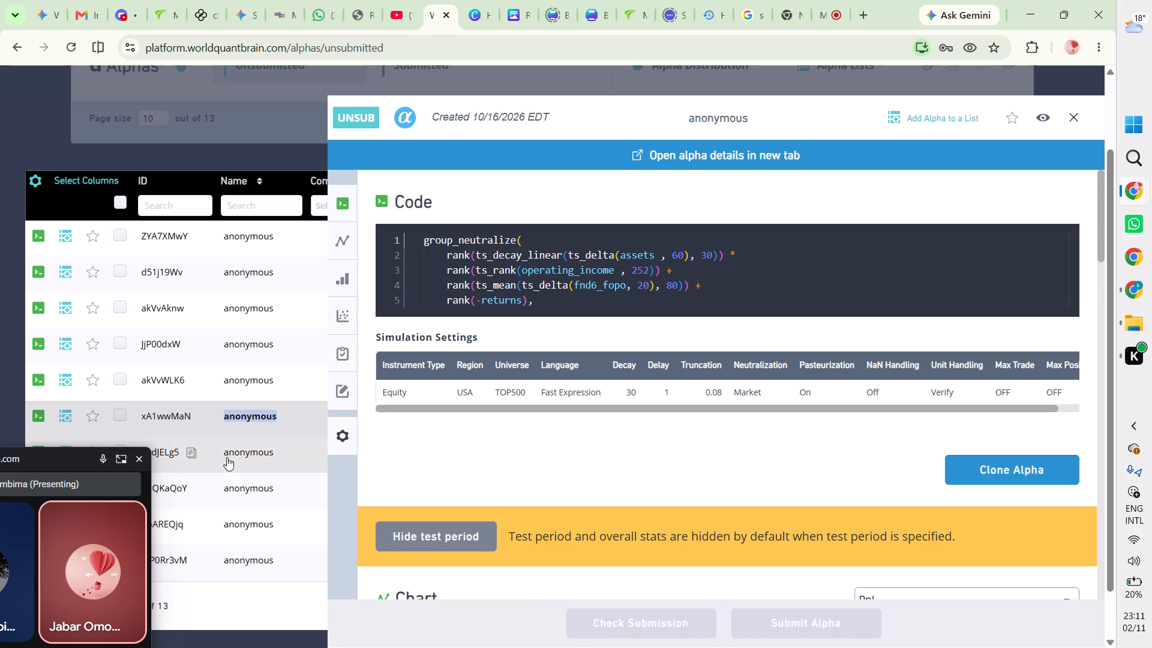
{"action": "double_click", "coordinate": [238, 454]}
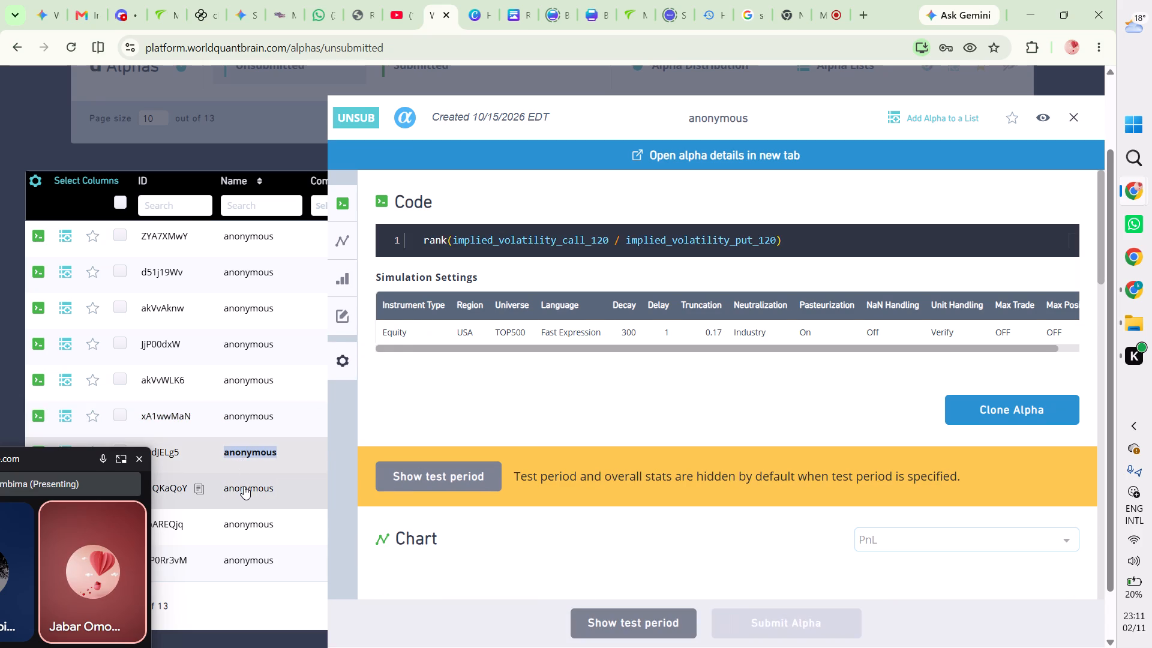
{"action": "double_click", "coordinate": [612, 622]}
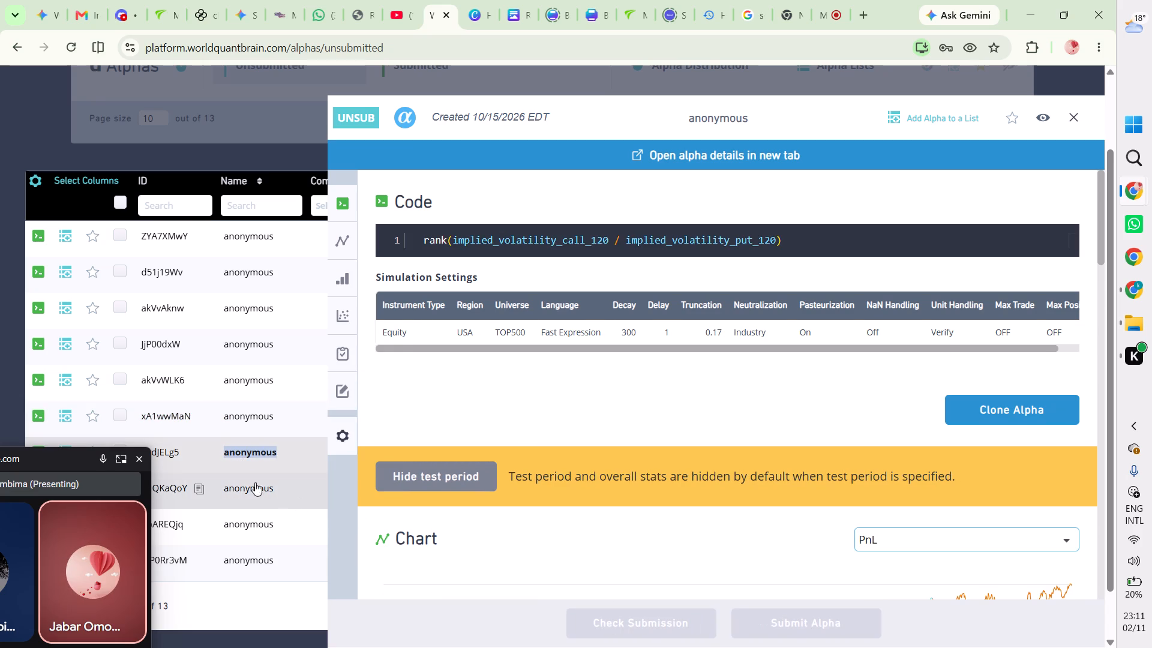
{"action": "triple_click", "coordinate": [250, 474]}
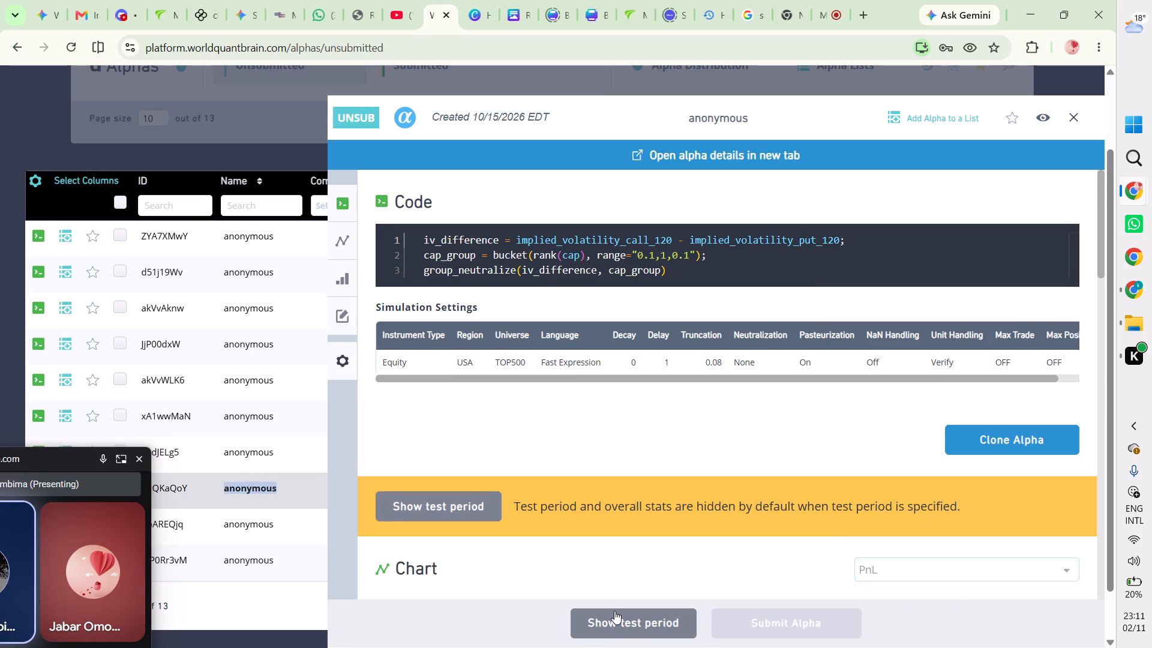
{"action": "left_click", "coordinate": [628, 617]}
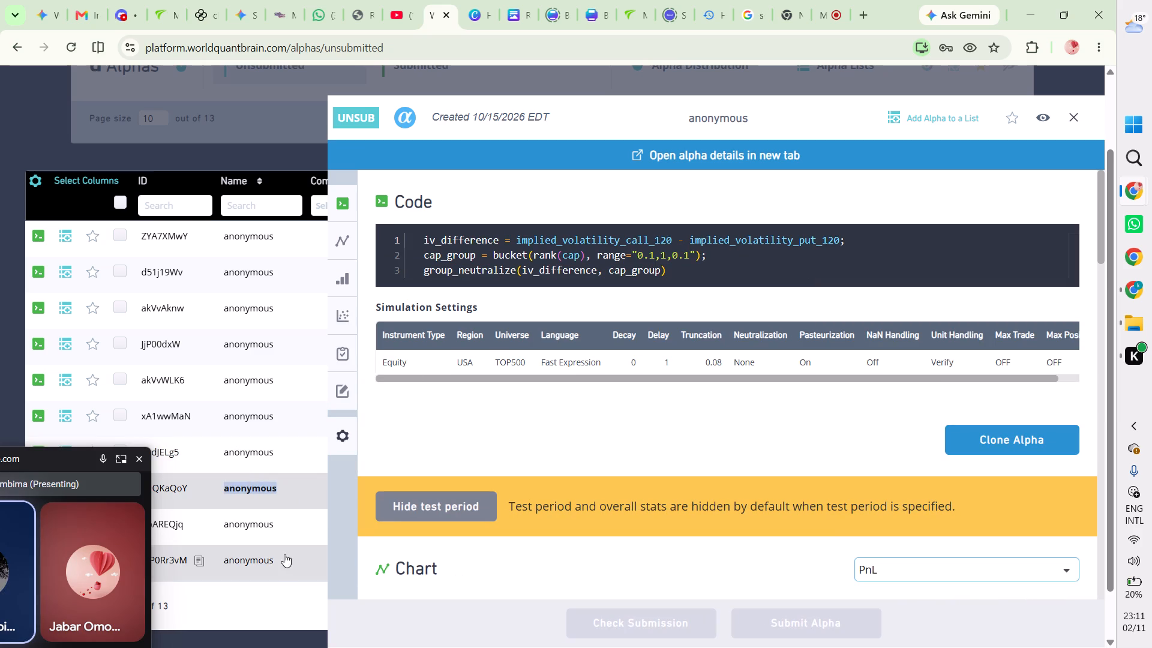
{"action": "double_click", "coordinate": [283, 531]}
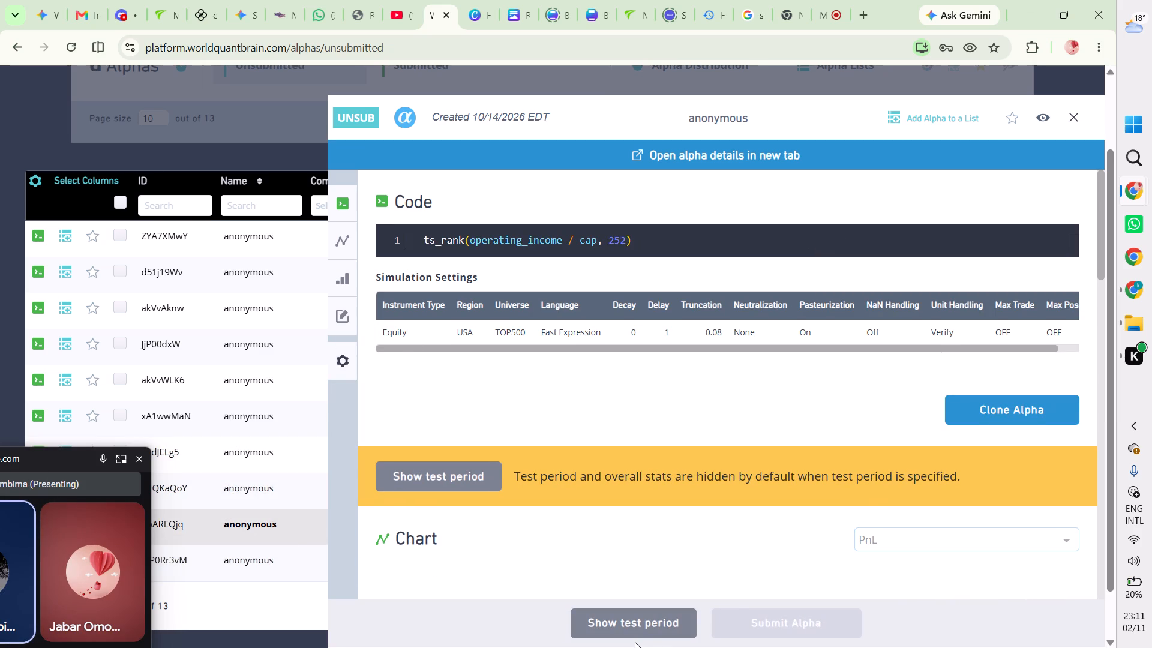
{"action": "left_click", "coordinate": [643, 633]}
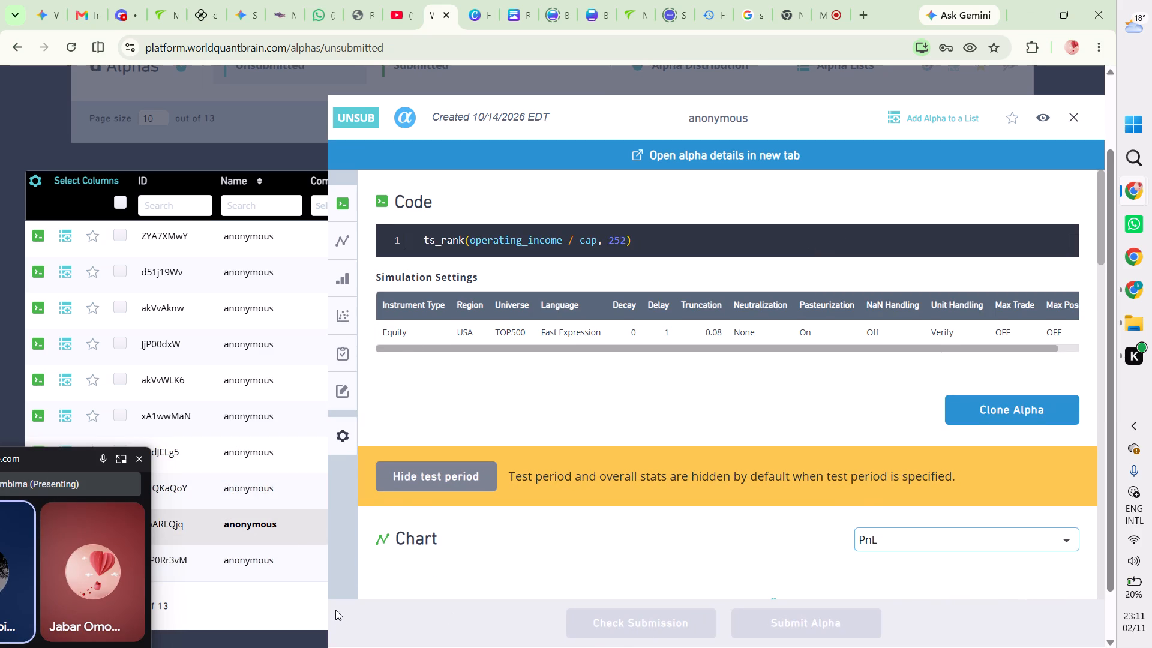
{"action": "double_click", "coordinate": [289, 561]}
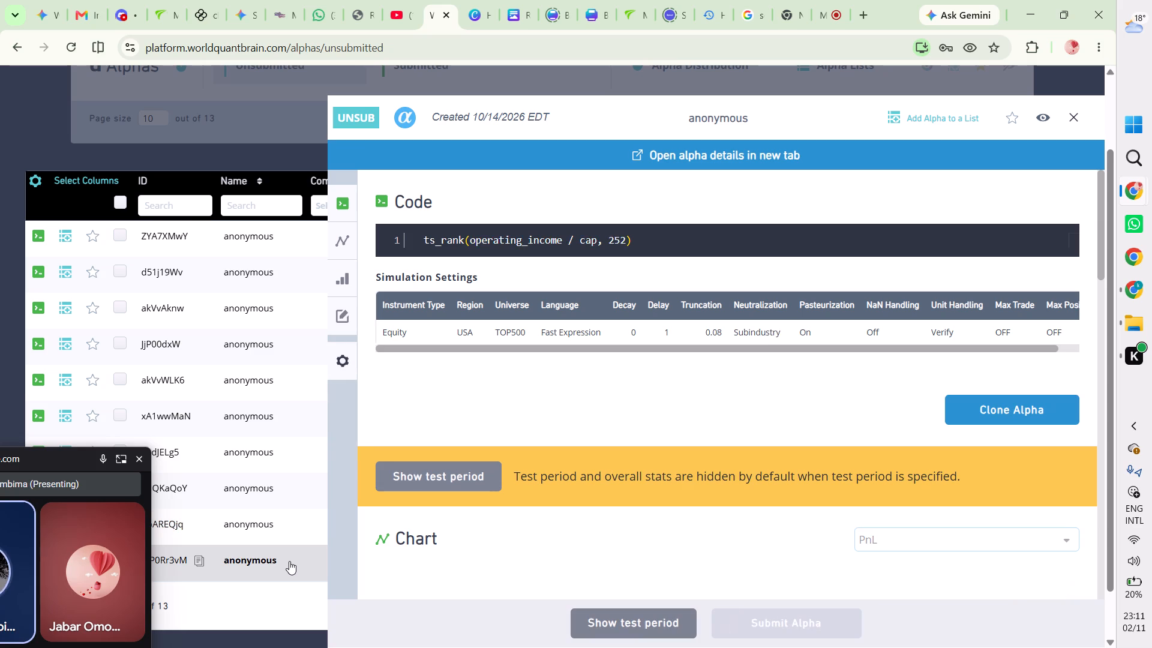
{"action": "left_click", "coordinate": [619, 619]}
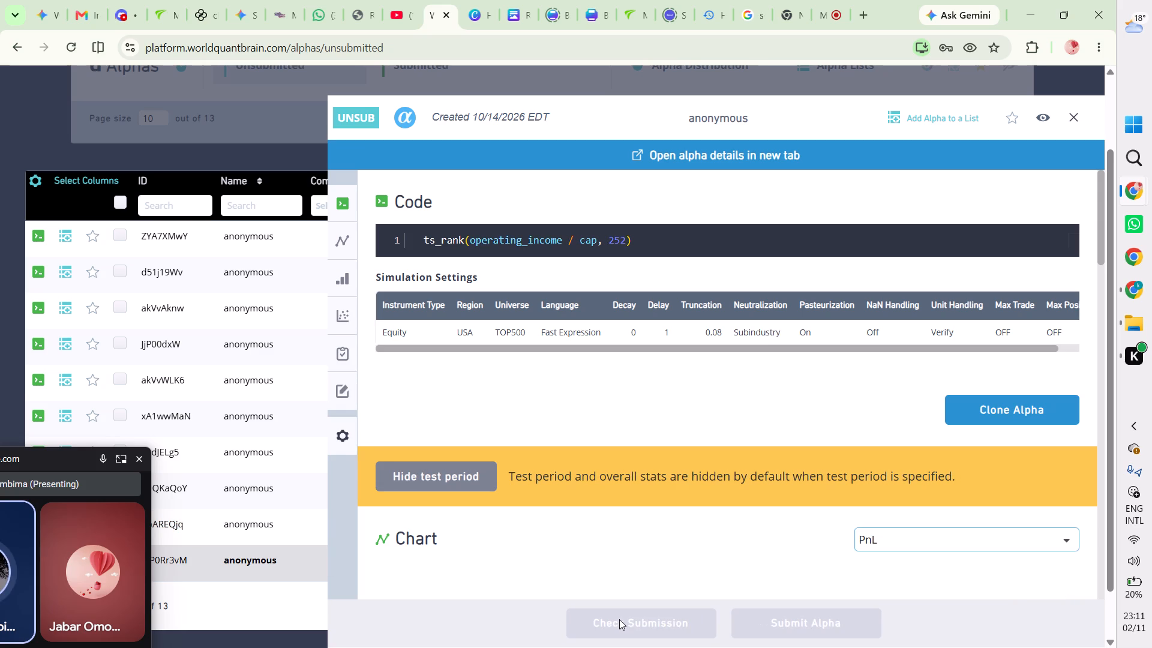
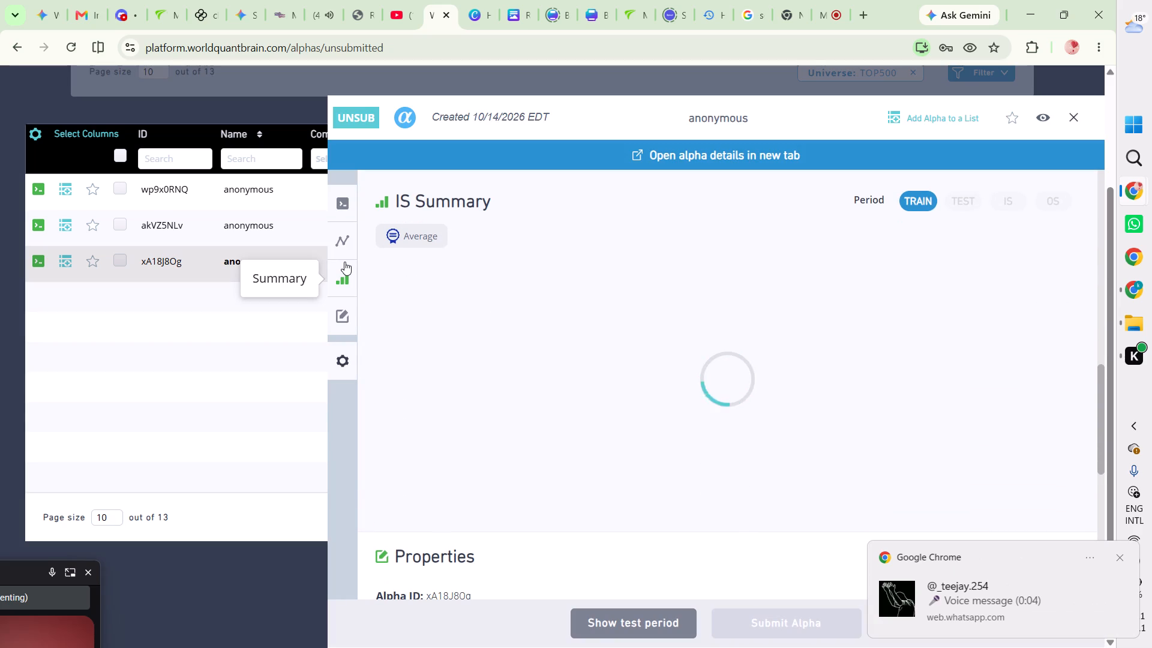
Show the test period of alpha xA18J8Og and check its eligibility for submission, reviewing its code and simulation settings.
{"action": "left_click", "coordinate": [662, 623]}
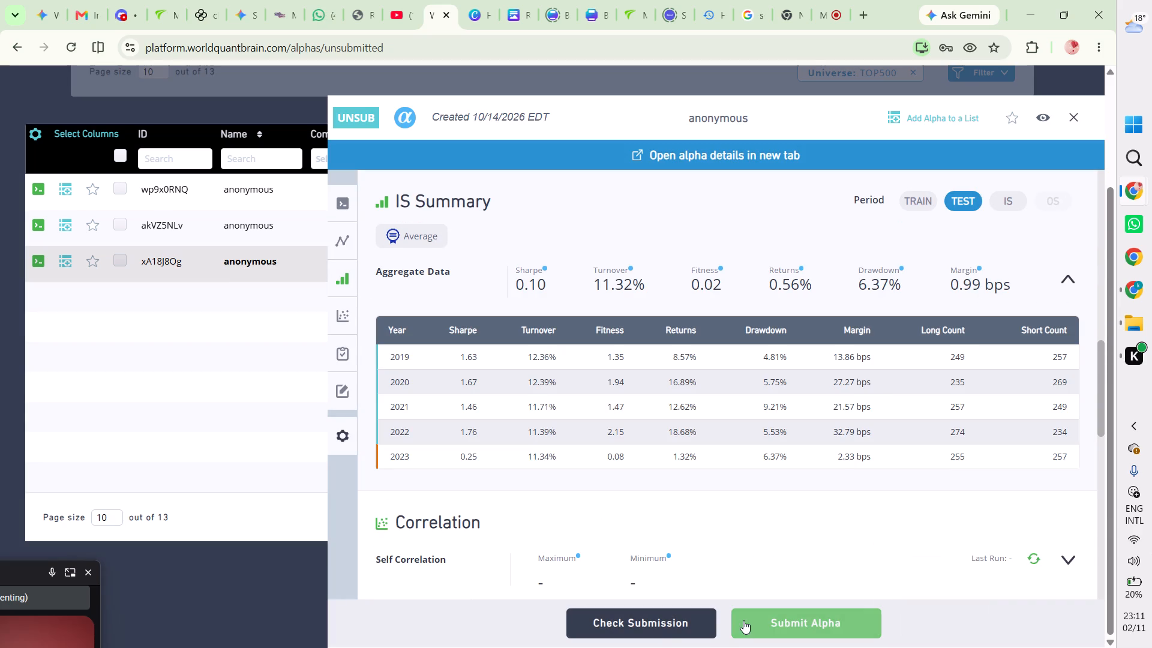
{"action": "left_click", "coordinate": [657, 620]}
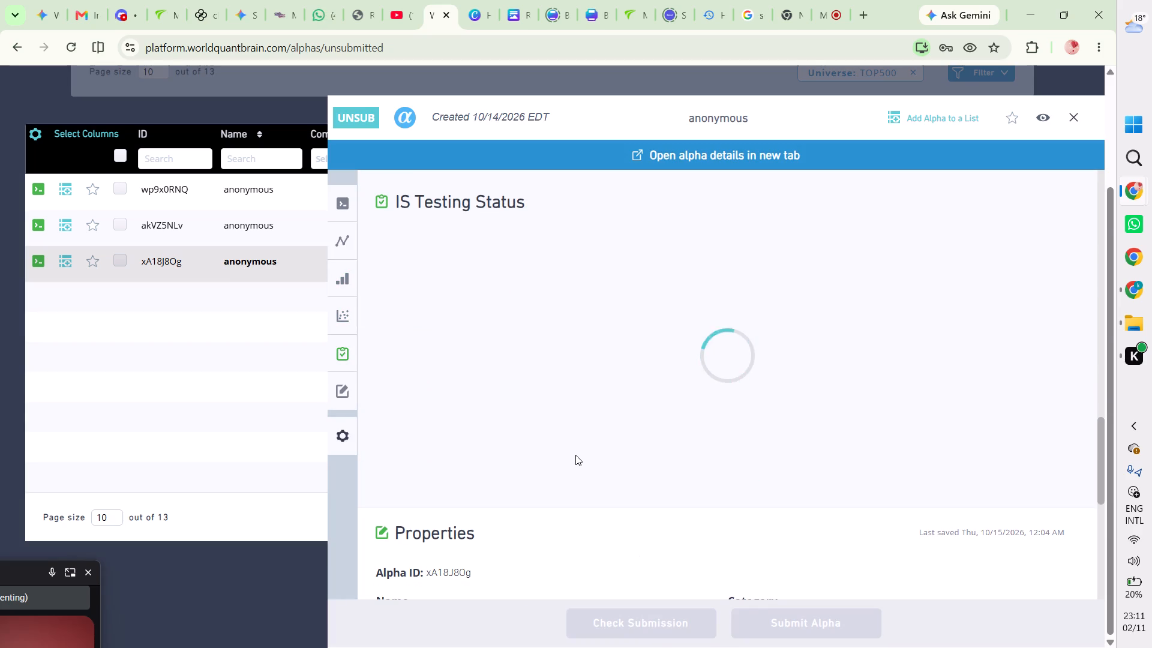
{"action": "scroll", "coordinate": [575, 455], "scroll_direction": "up", "scroll_amount": 5}
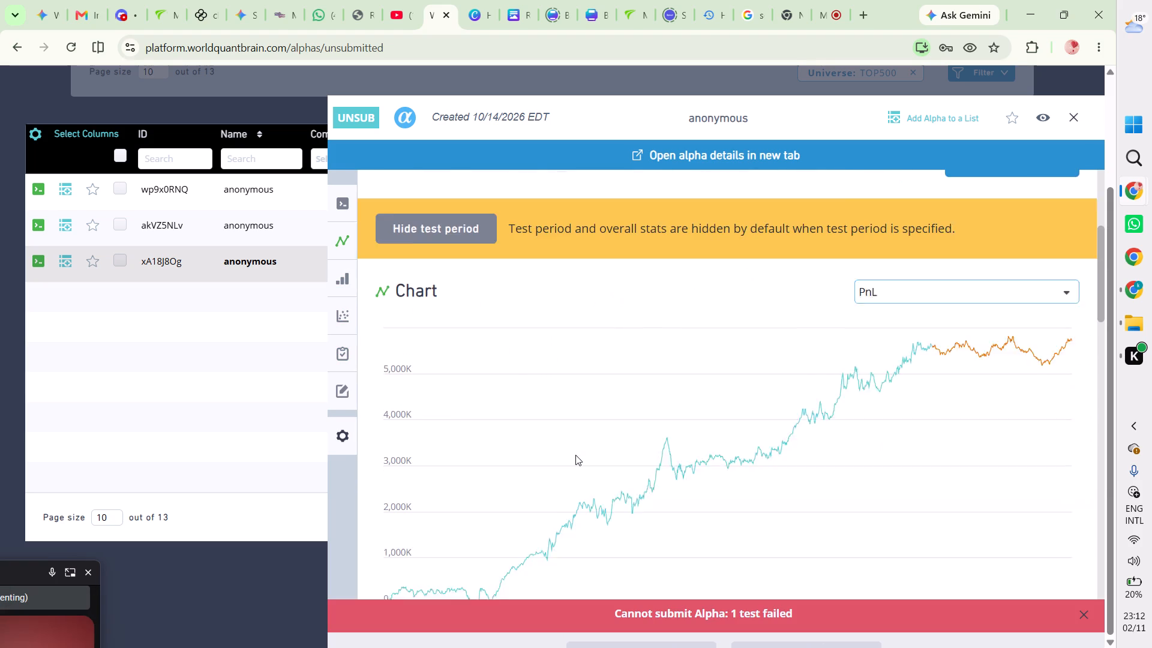
{"action": "scroll", "coordinate": [575, 455], "scroll_direction": "up", "scroll_amount": 2}
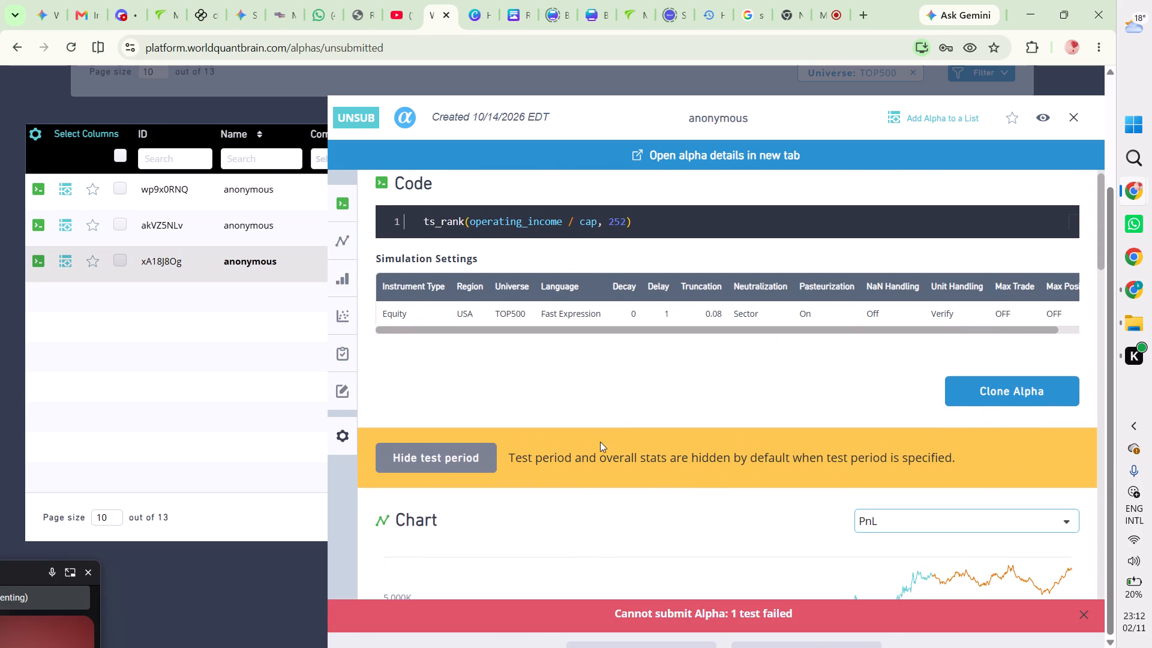